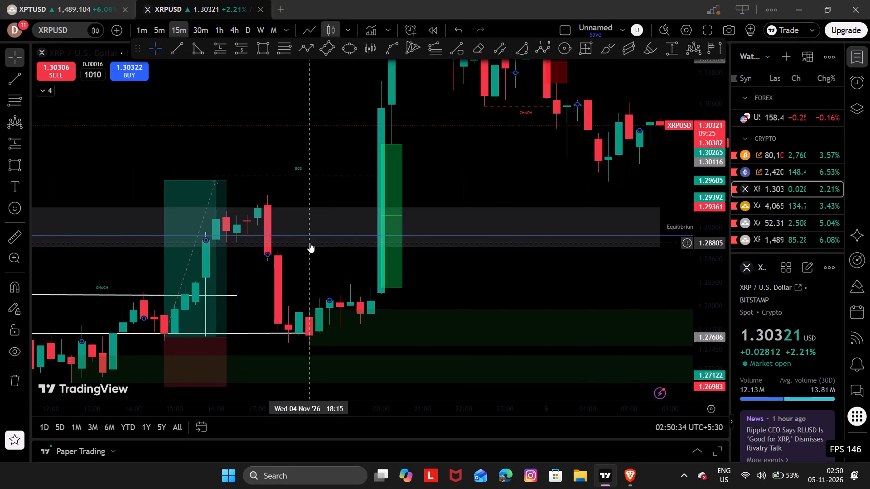
Draw a trend line under the small consolidation's lows from 16:15 to 17:30 at about 1.288.
click(170, 52)
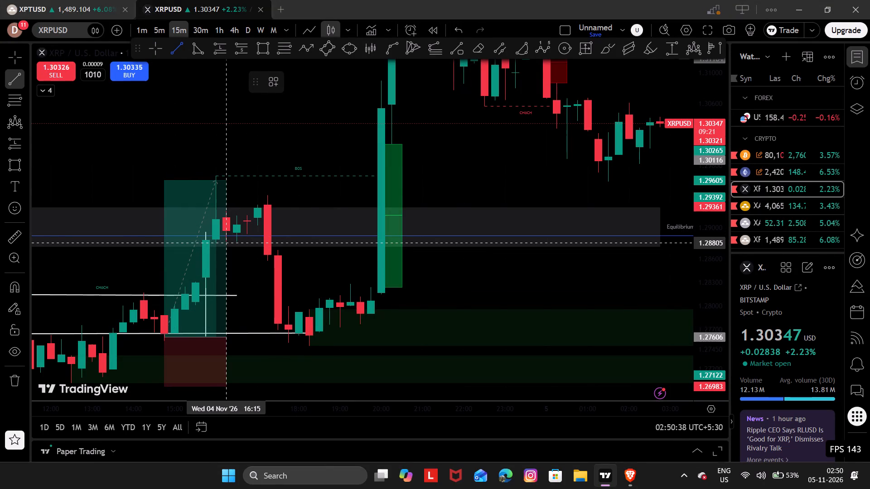
drag(224, 242, 280, 244)
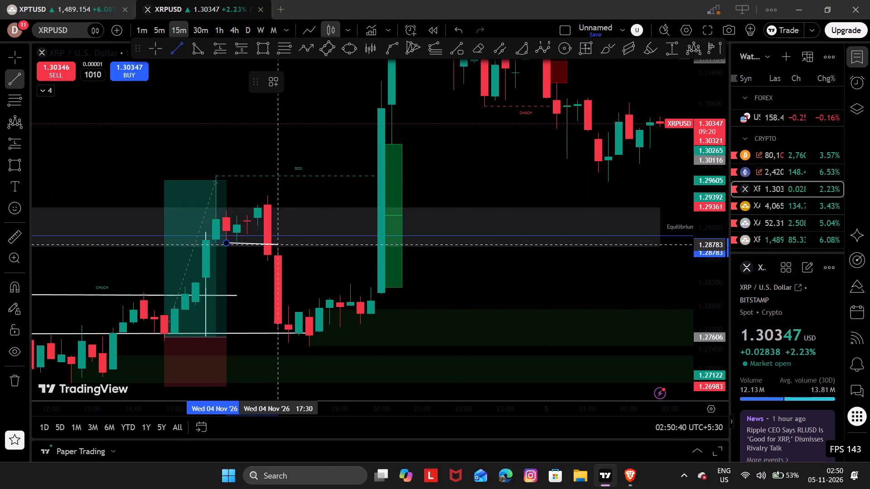
drag(280, 244, 282, 243)
click(282, 243)
click(302, 244)
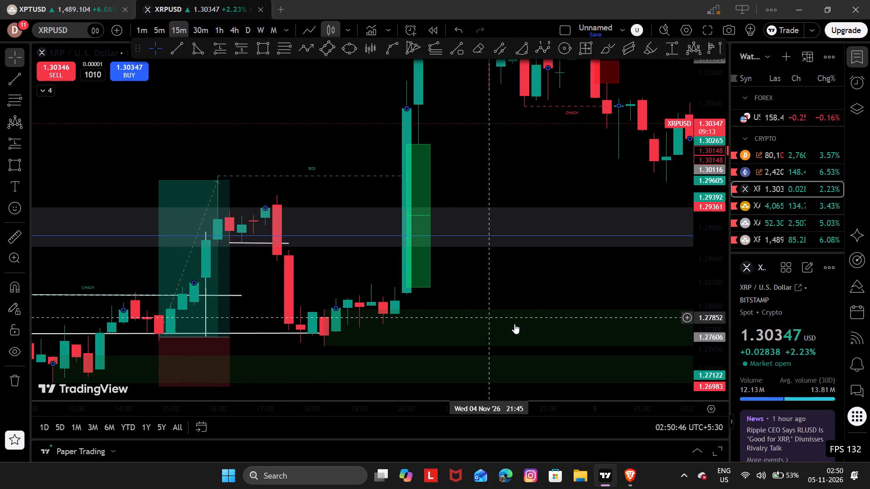
Level the lower consolidation line at about 1.2882 and move its start to the 16:00 candle.
click(719, 341)
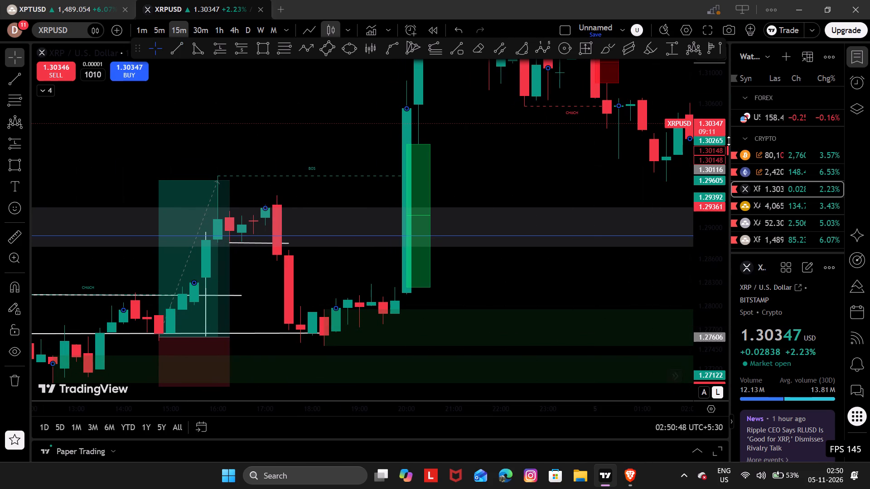
drag(714, 354, 695, 149)
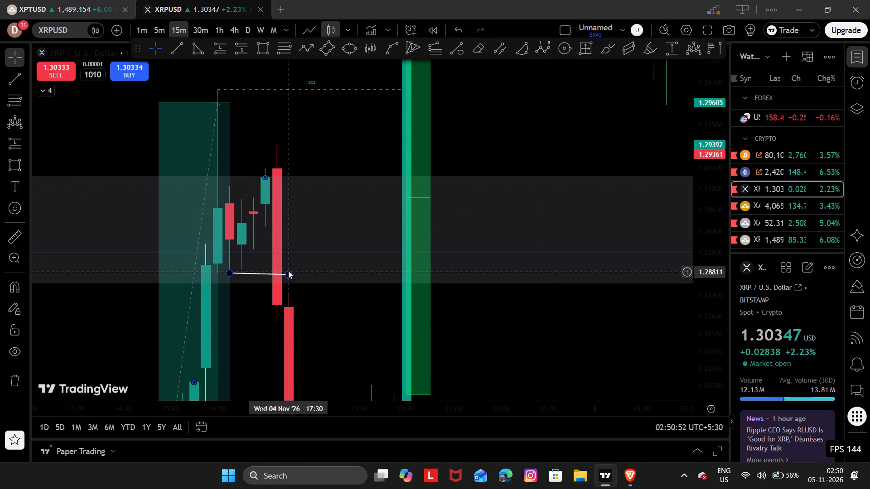
drag(287, 276, 287, 274)
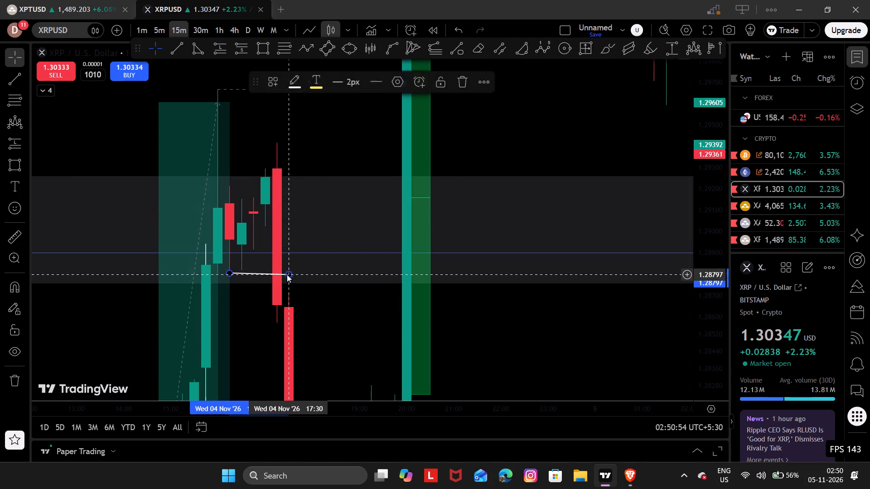
drag(287, 274, 294, 269)
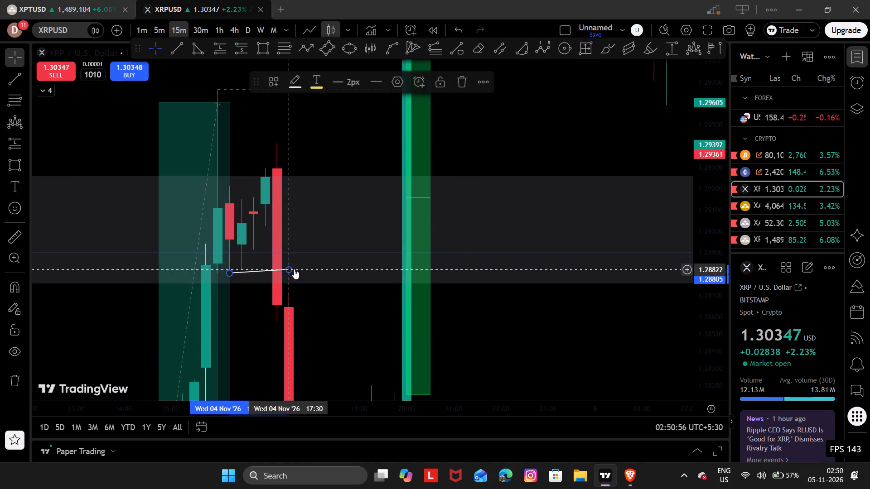
drag(228, 270, 232, 276)
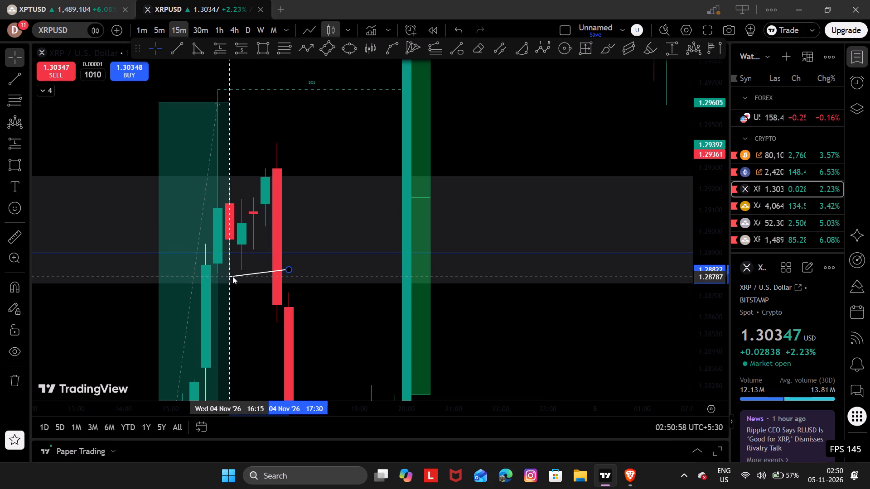
drag(232, 276, 217, 270)
click(285, 307)
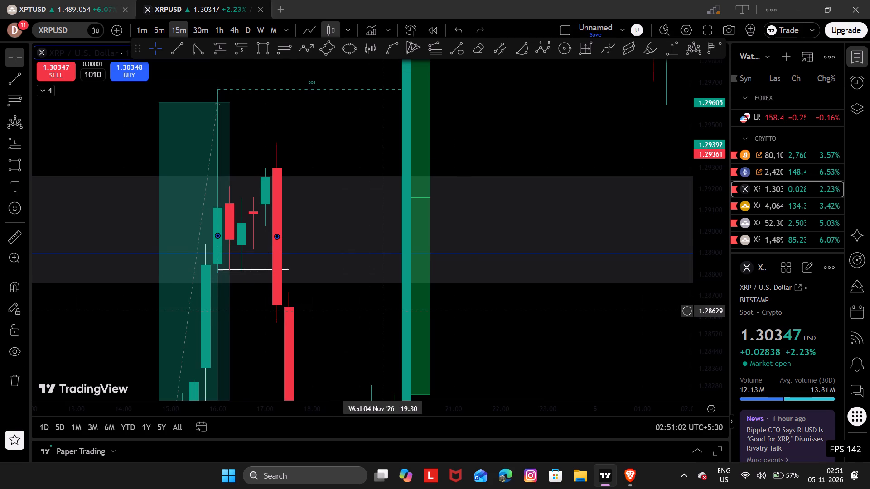
click(382, 310)
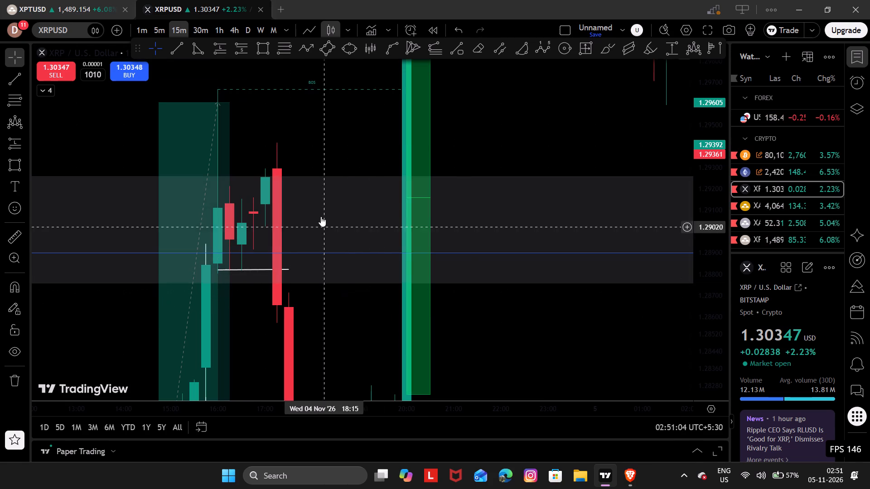
Draw a trend line along the consolidation's highs from 16:15 to 17:30 at about 1.2921.
click(172, 51)
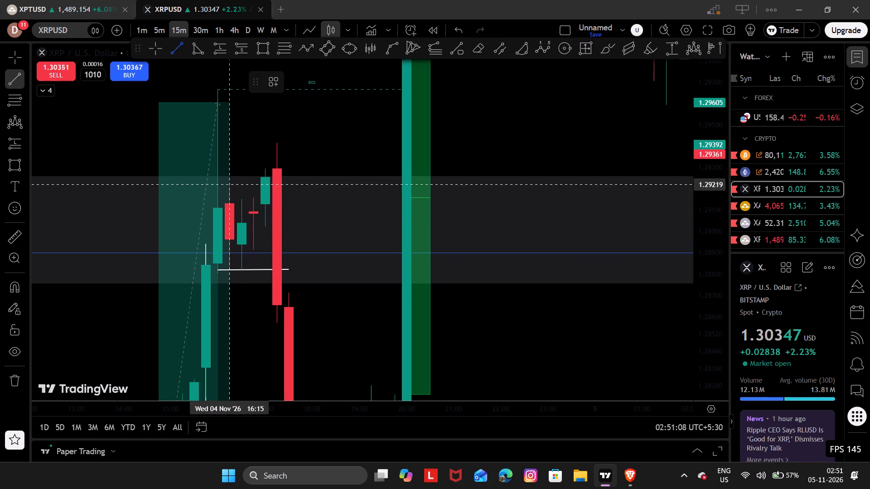
drag(232, 184, 287, 186)
click(287, 186)
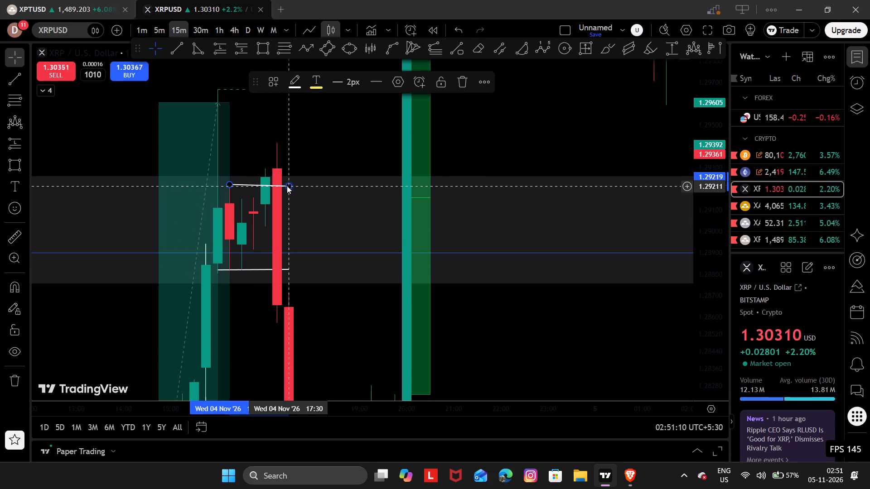
click(277, 182)
Duplicate the upper consolidation line and place the copy just below it at about 1.2914.
drag(277, 182, 296, 213)
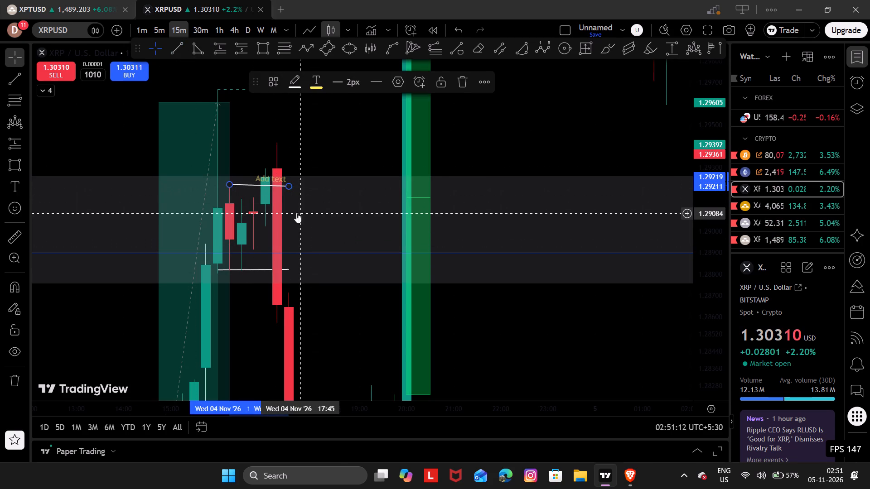
drag(296, 213, 286, 200)
ctrl+drag(249, 183, 262, 205)
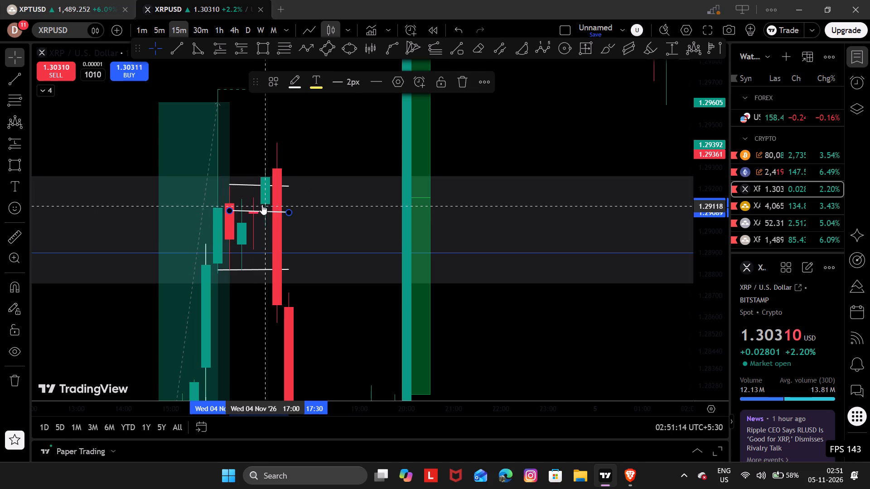
ctrl+drag(262, 205, 268, 196)
Examine the price action around the consolidation, the drop after it, and the rally that follows on the 15-minute chart.
drag(325, 224, 369, 163)
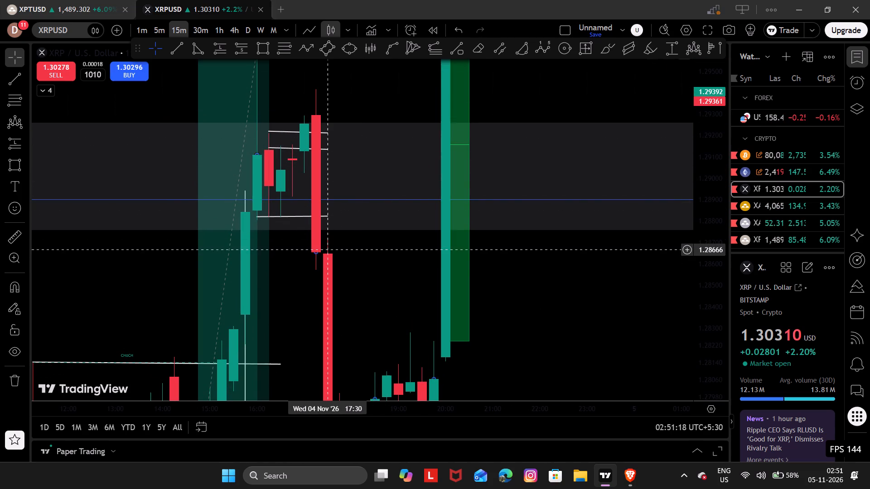
drag(394, 256, 365, 111)
drag(365, 160, 342, 321)
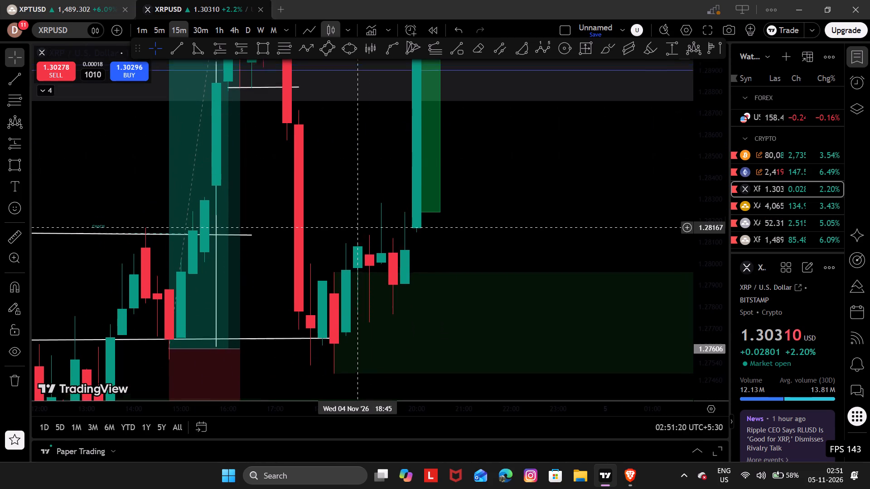
drag(342, 321, 340, 371)
drag(483, 131, 469, 407)
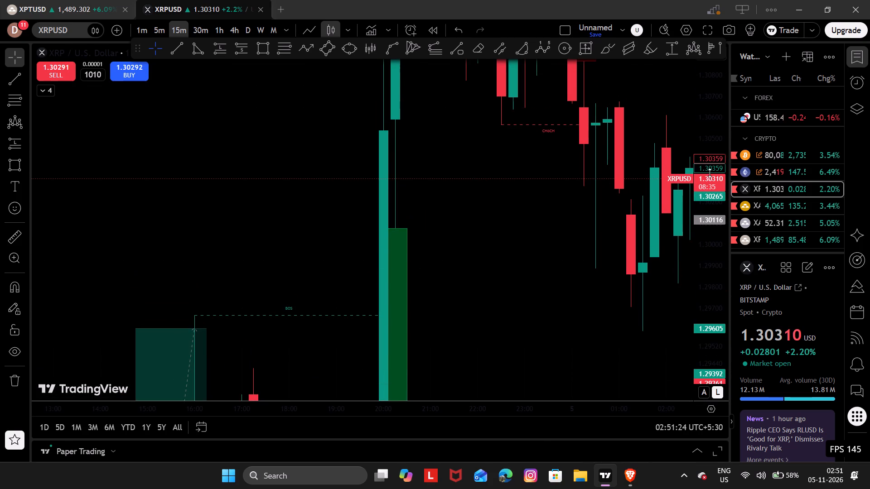
drag(703, 172, 710, 318)
drag(527, 256, 554, 105)
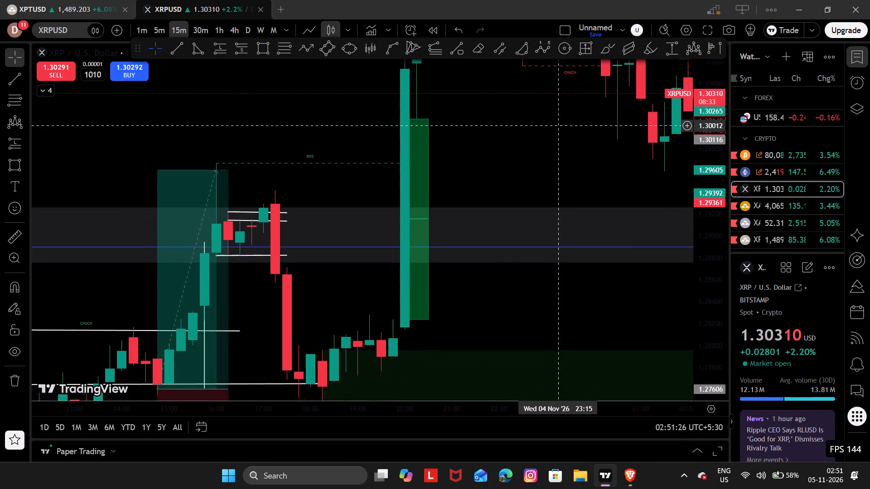
drag(554, 105, 546, 82)
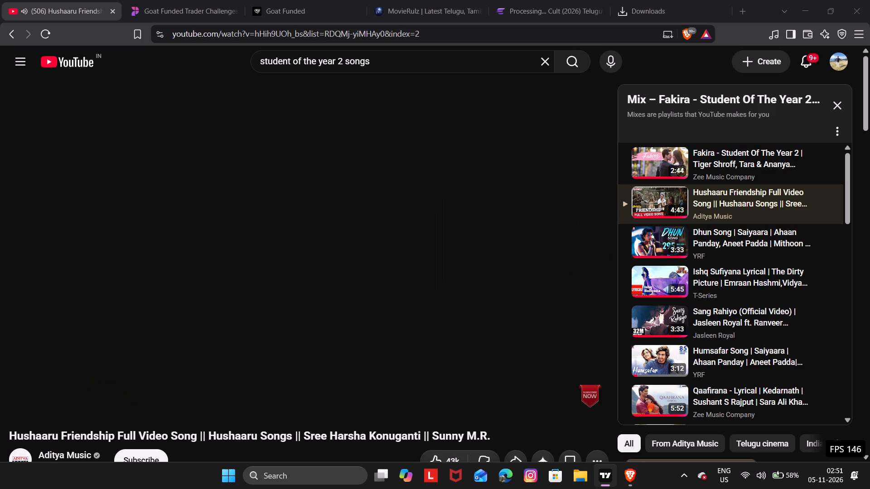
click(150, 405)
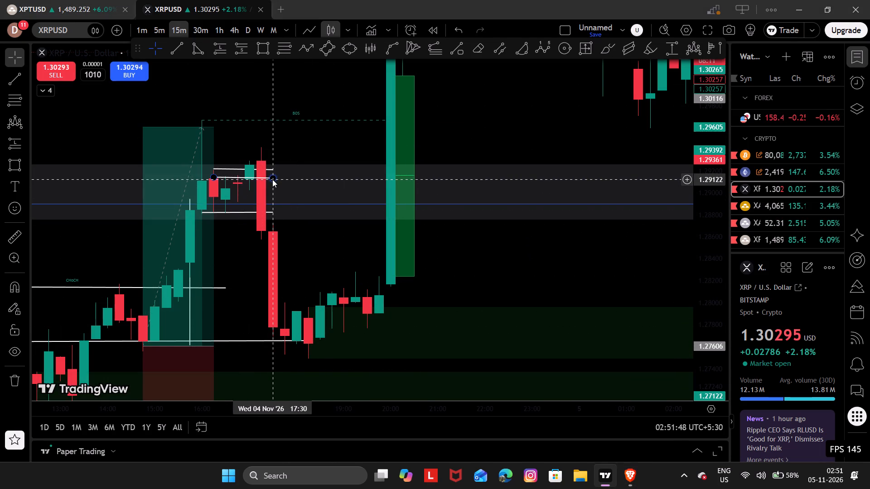
Extend the duplicated line horizontally at about 1.2914 to 20:15, across the large bullish candle.
drag(272, 179, 401, 180)
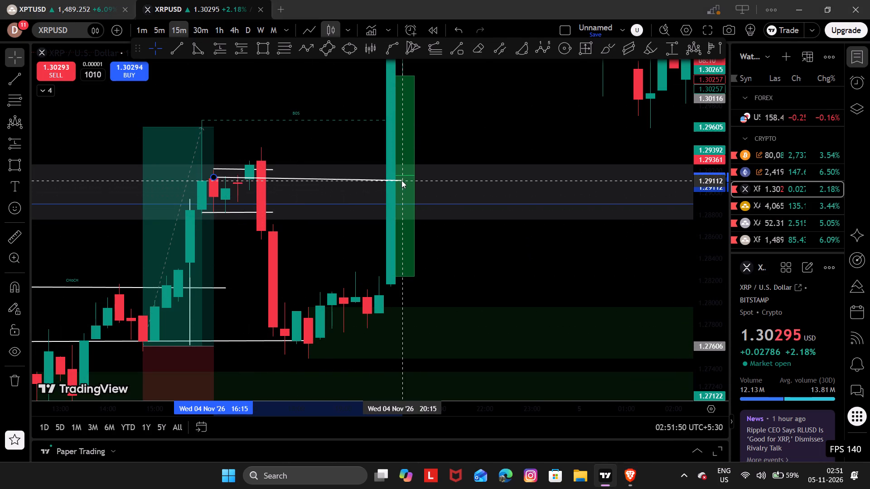
drag(401, 180, 406, 177)
click(406, 177)
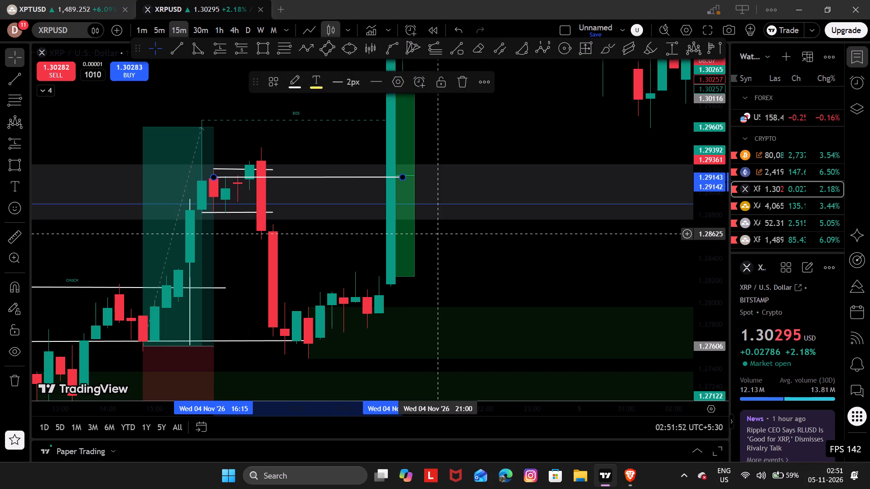
click(438, 233)
Extend the lower support line near 1.2765 to 00:30 on 5 November, keeping it nearly level.
drag(438, 233, 447, 203)
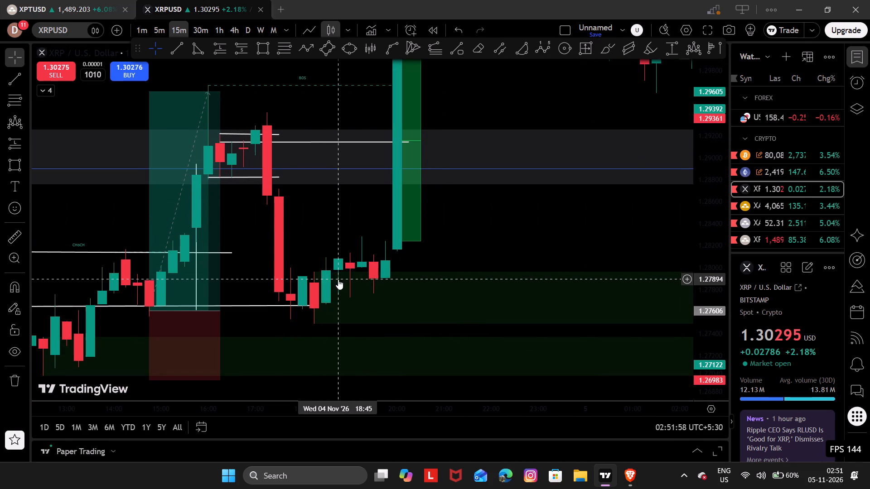
drag(352, 304, 297, 349)
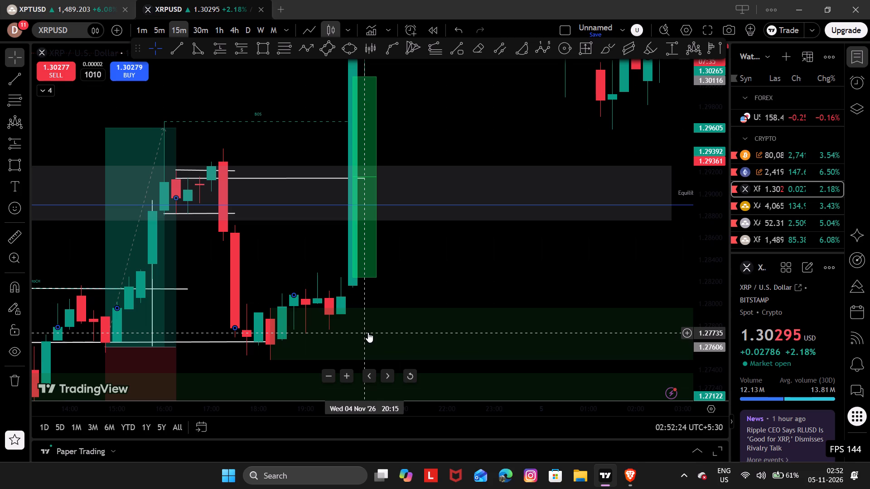
drag(367, 332, 376, 332)
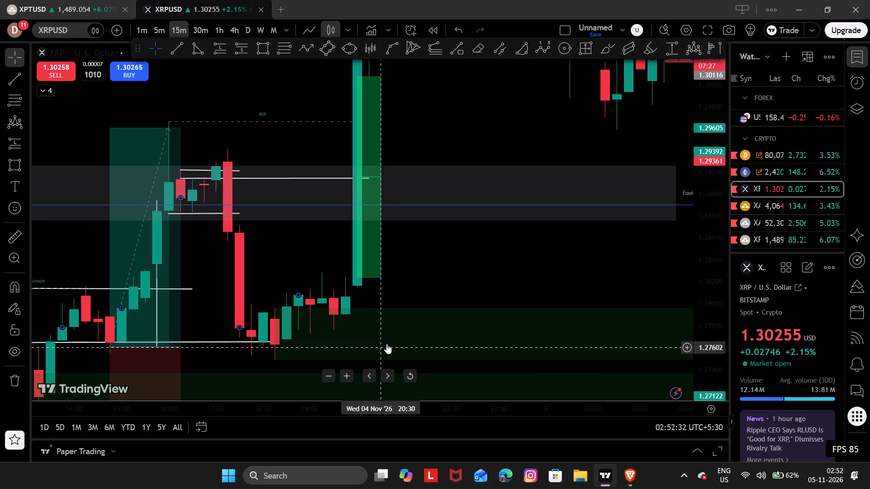
drag(273, 340, 442, 347)
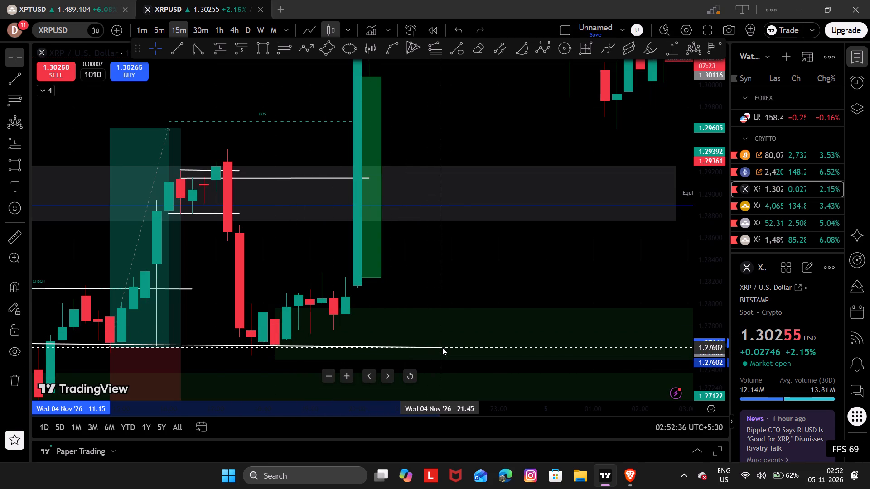
drag(442, 347, 571, 341)
click(571, 341)
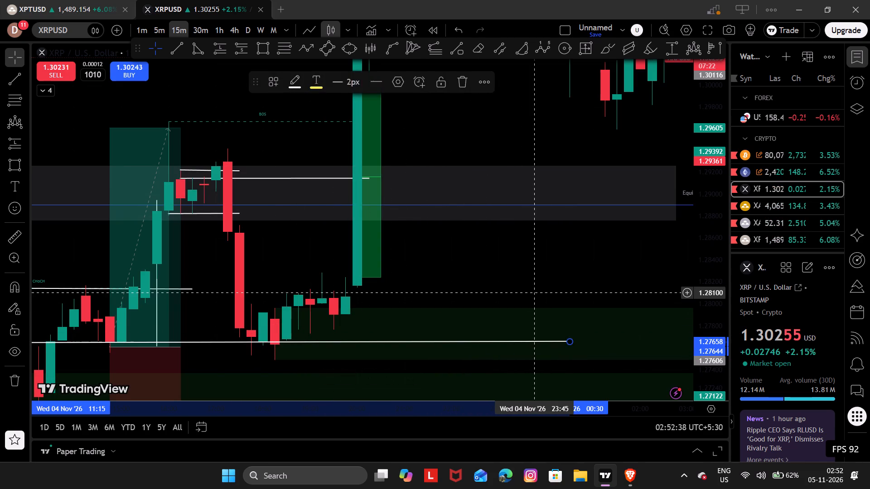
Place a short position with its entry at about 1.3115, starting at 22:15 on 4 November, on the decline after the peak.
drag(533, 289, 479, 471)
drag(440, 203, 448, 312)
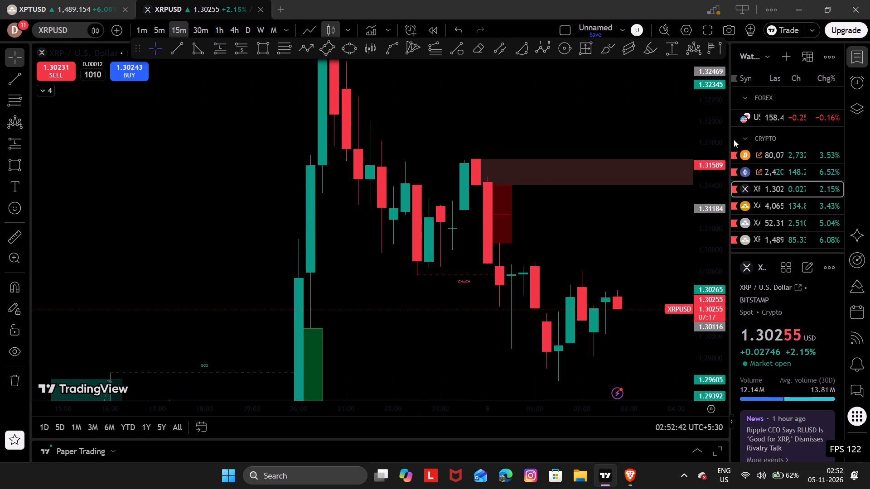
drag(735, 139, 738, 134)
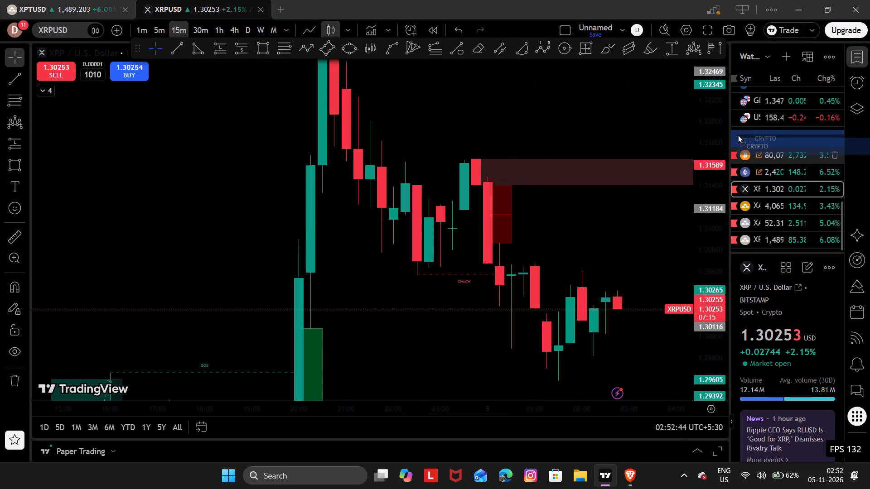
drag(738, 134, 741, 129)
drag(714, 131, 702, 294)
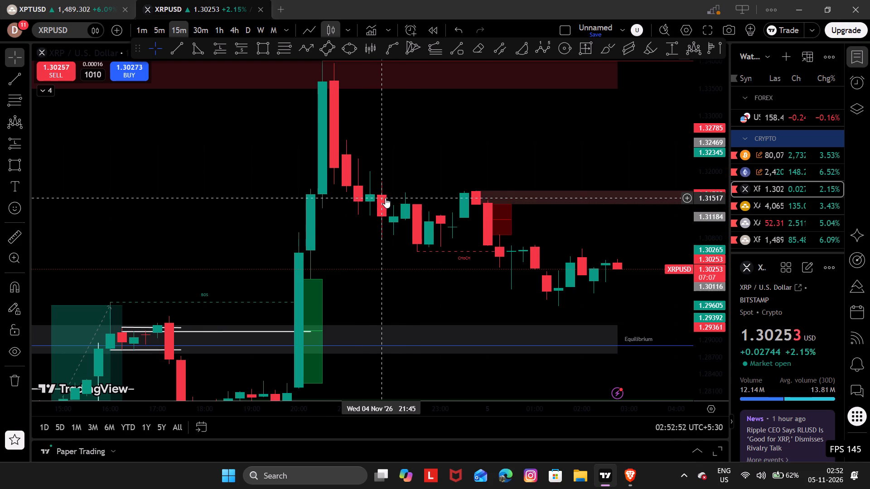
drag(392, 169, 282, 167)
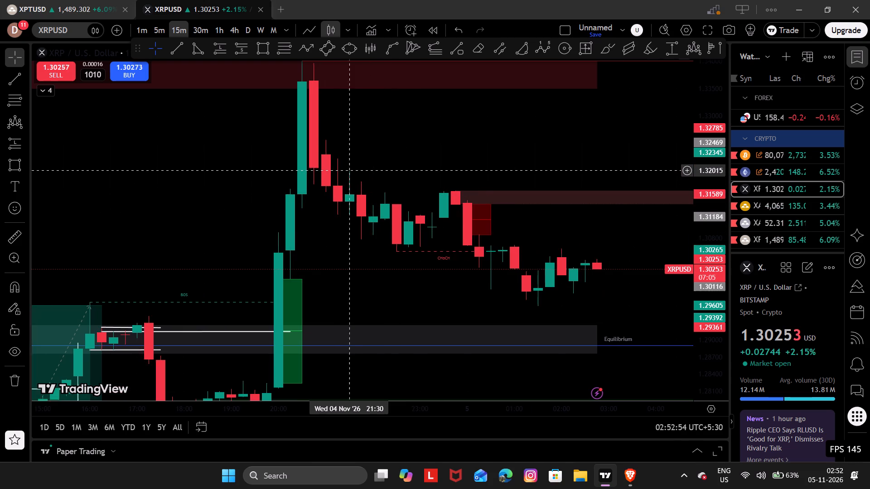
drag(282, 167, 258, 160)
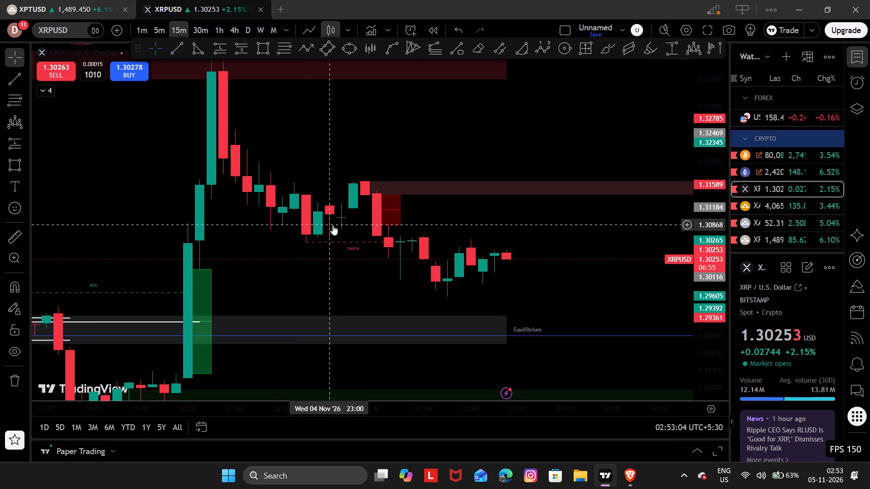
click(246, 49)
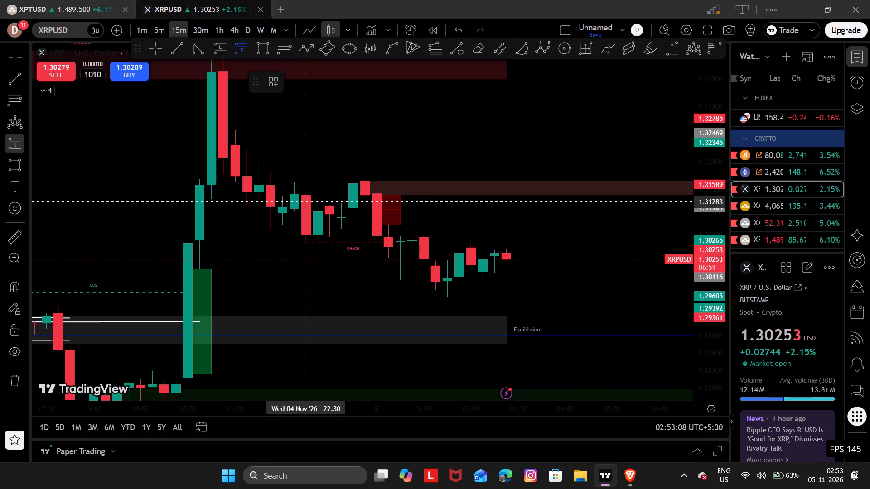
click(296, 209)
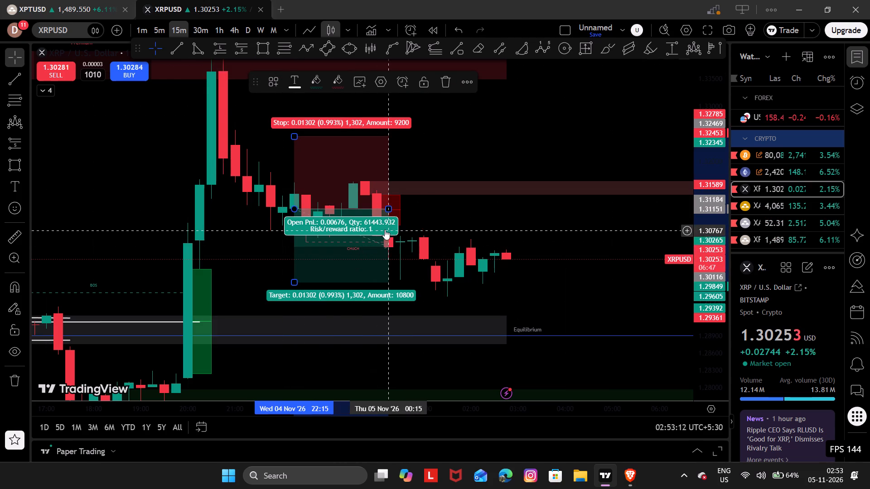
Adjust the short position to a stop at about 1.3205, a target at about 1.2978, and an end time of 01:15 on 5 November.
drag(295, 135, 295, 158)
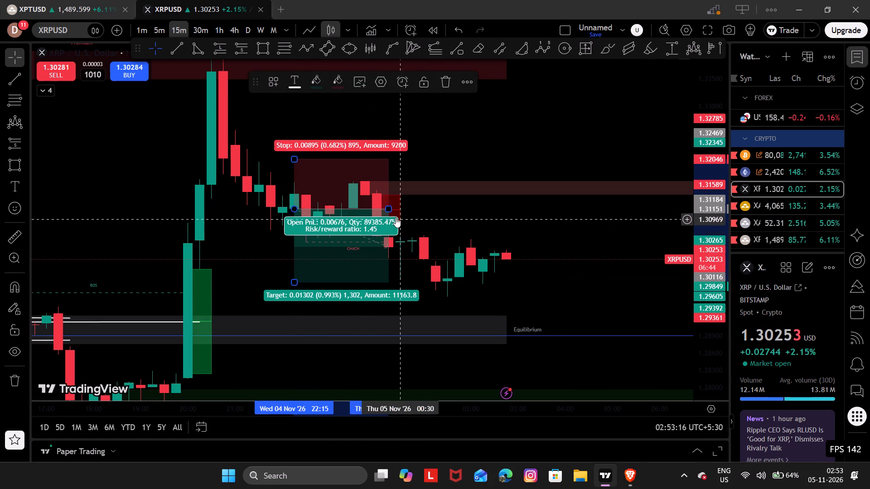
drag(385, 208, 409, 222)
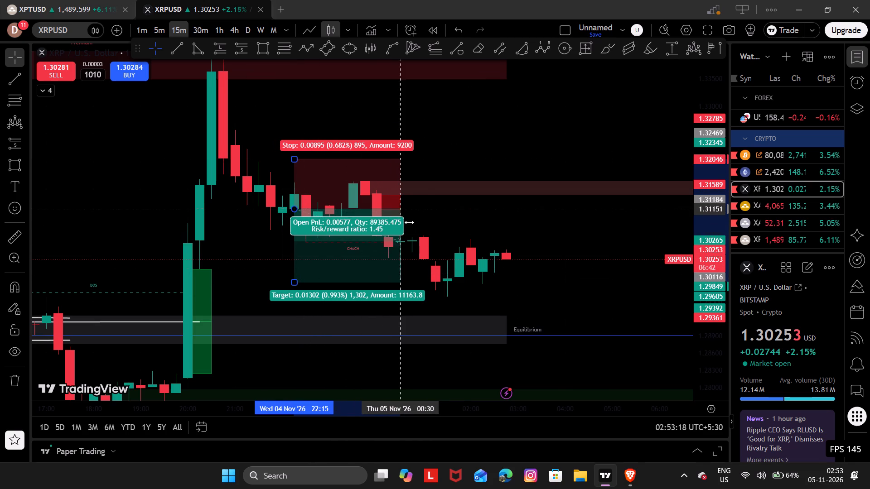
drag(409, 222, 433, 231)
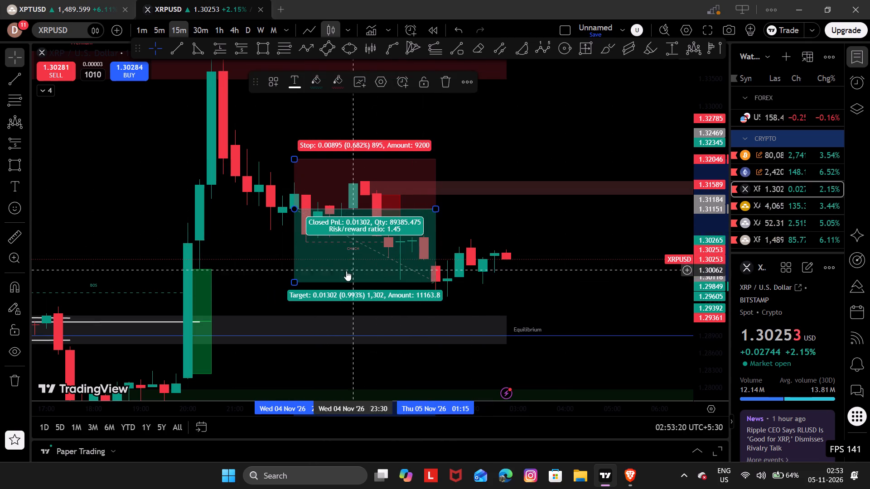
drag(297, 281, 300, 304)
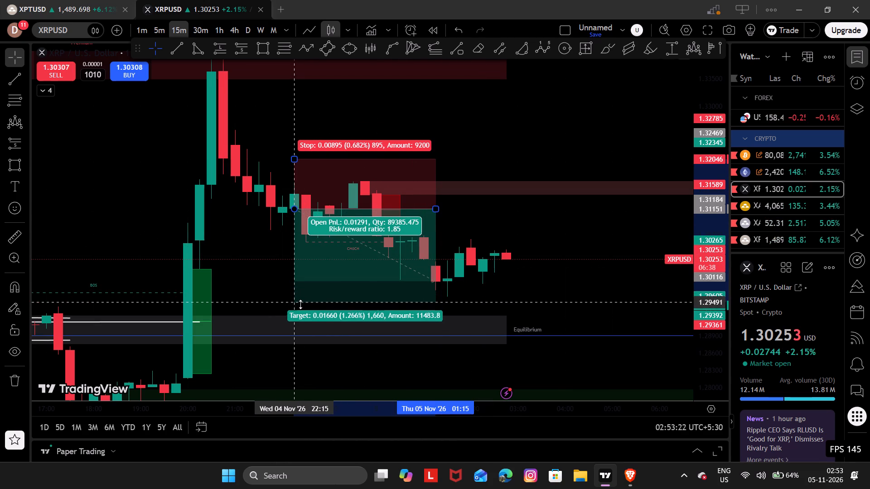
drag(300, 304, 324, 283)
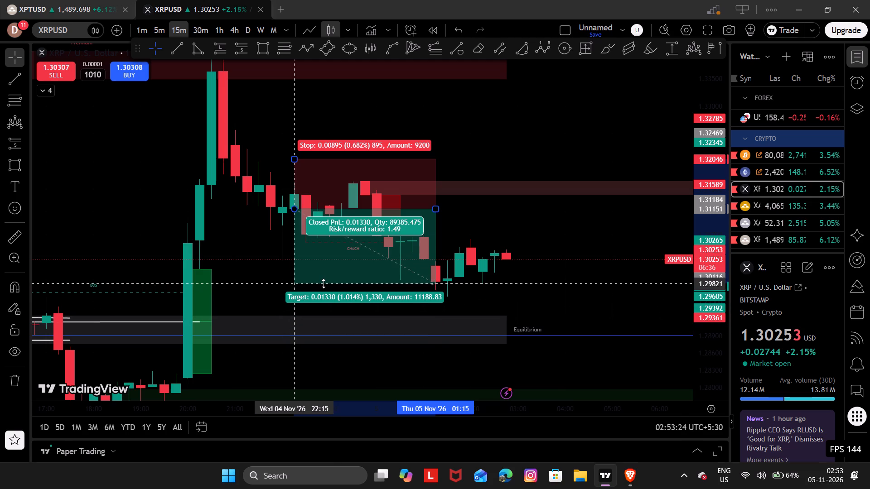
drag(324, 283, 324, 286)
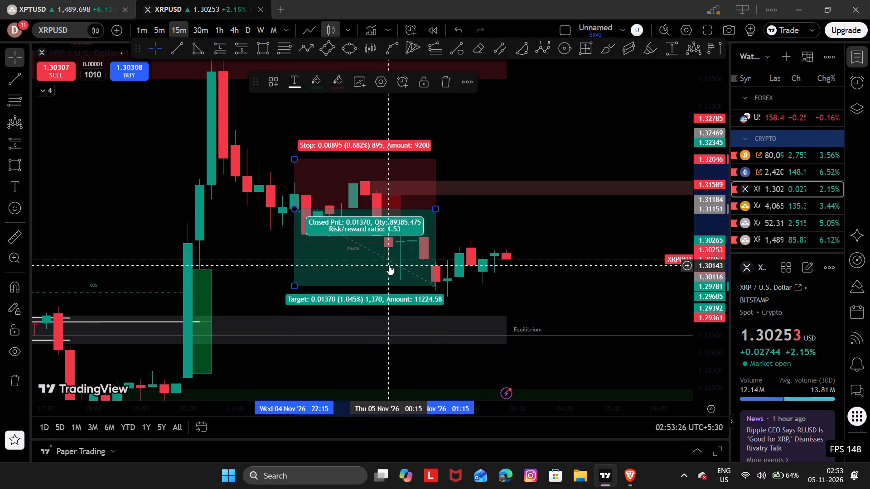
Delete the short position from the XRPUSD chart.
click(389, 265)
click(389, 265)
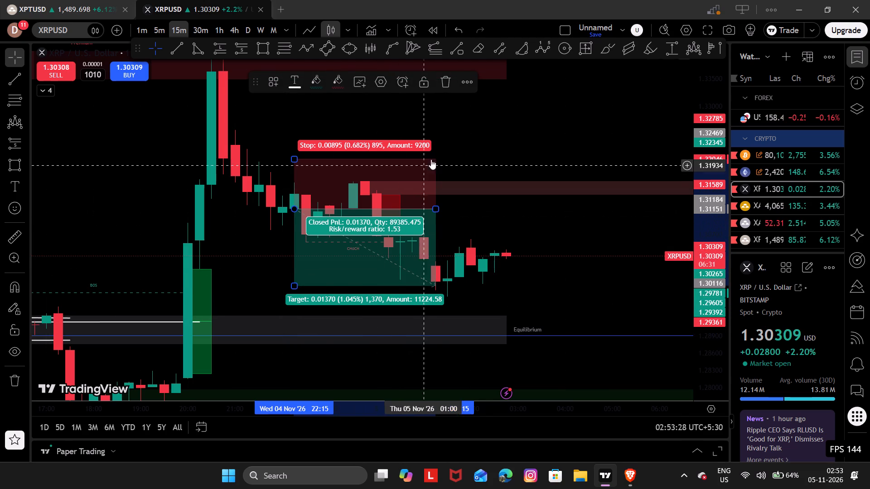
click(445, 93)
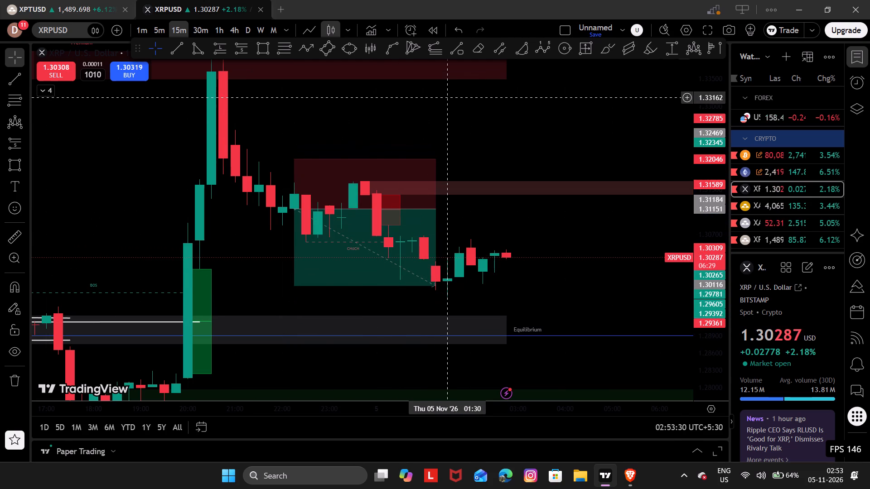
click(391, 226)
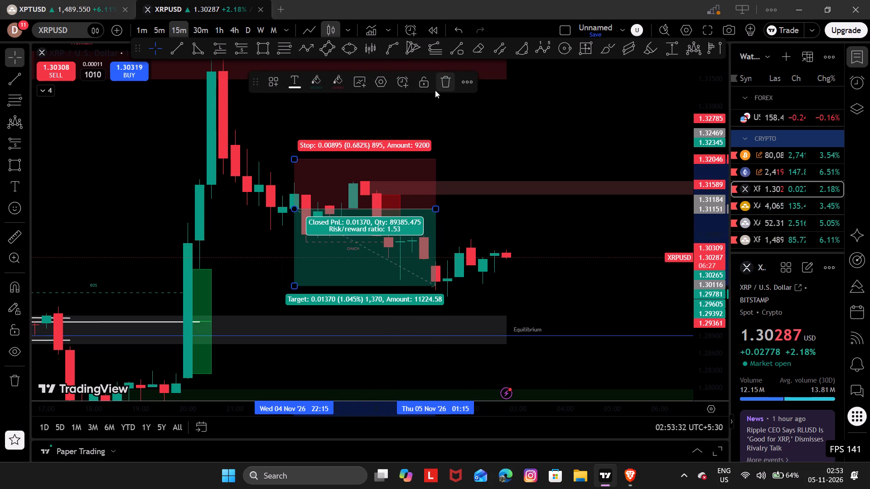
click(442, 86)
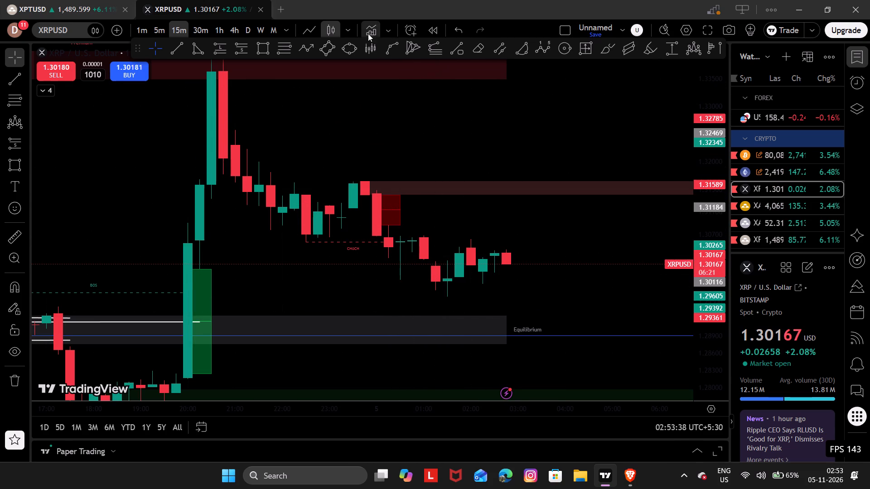
Draw a triangle pattern around the latest candles with A at about 1.3067, B at 1.2981, C at 1.3052 and D at 1.3019.
click(417, 56)
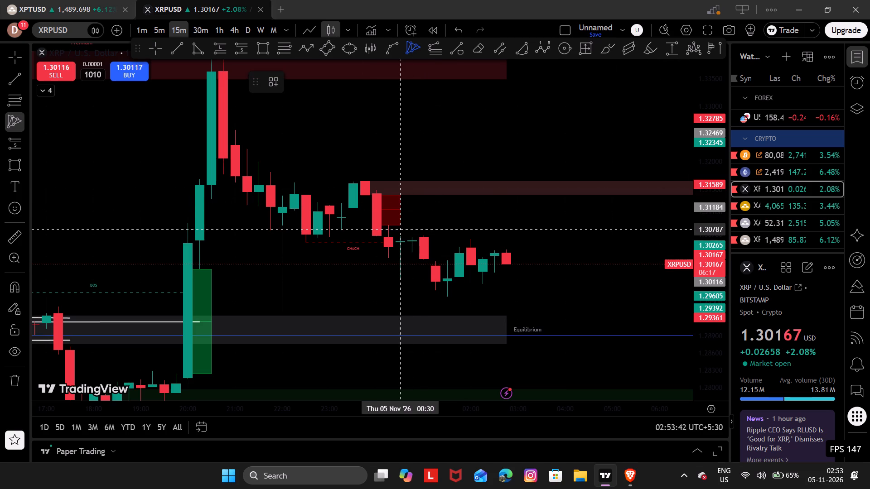
drag(406, 236, 443, 274)
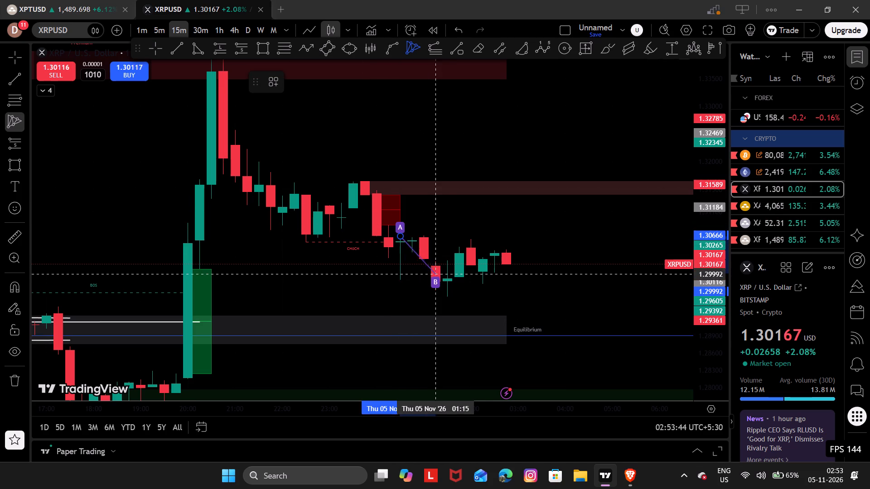
drag(443, 274, 450, 284)
drag(450, 284, 476, 244)
drag(476, 244, 516, 264)
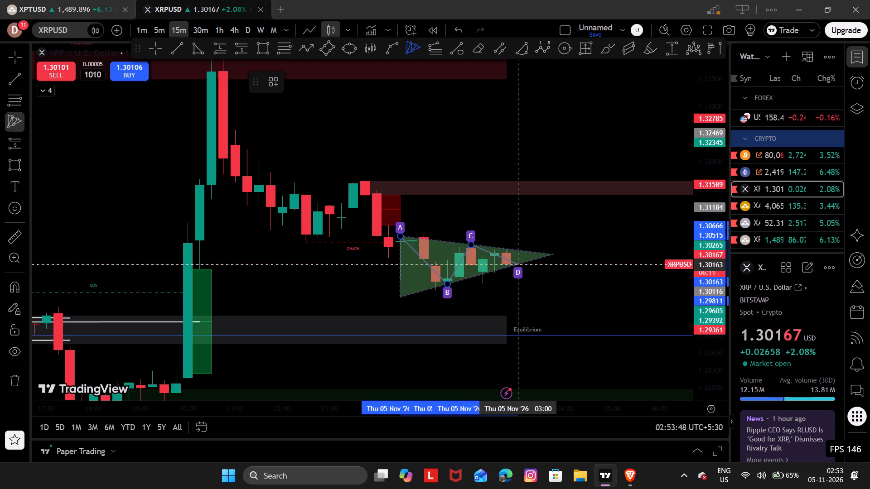
drag(516, 264, 507, 263)
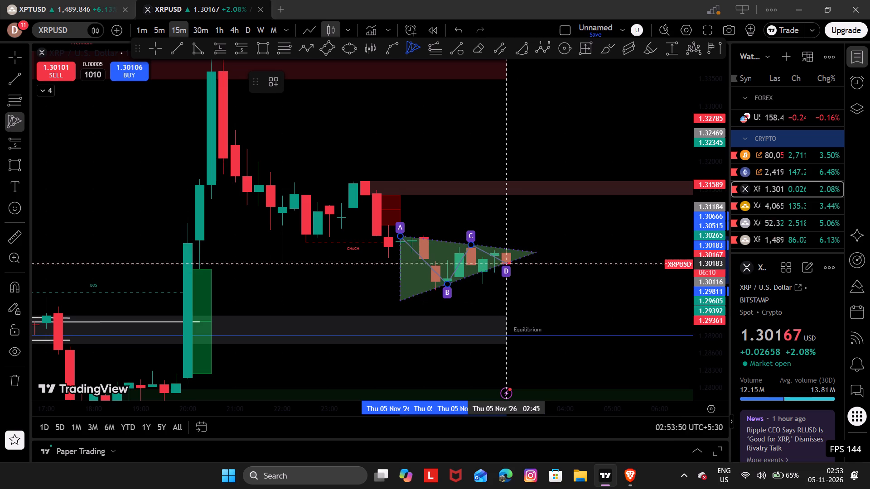
drag(507, 263, 508, 262)
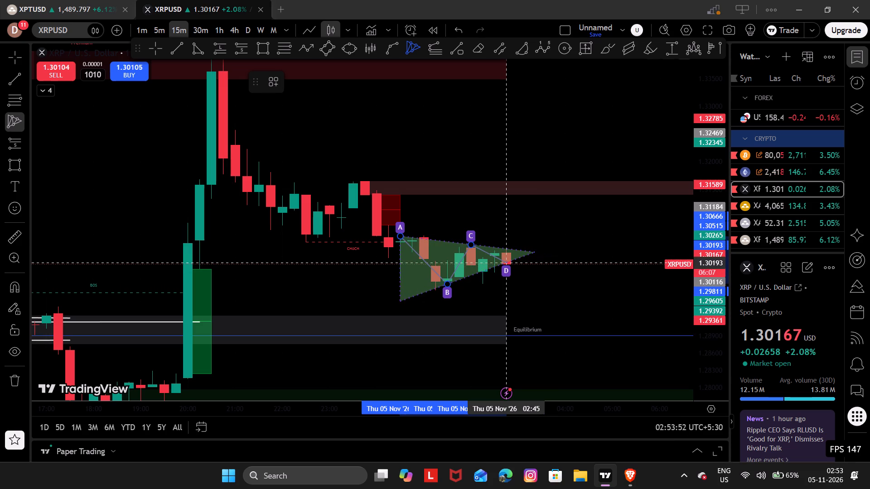
click(508, 262)
click(531, 281)
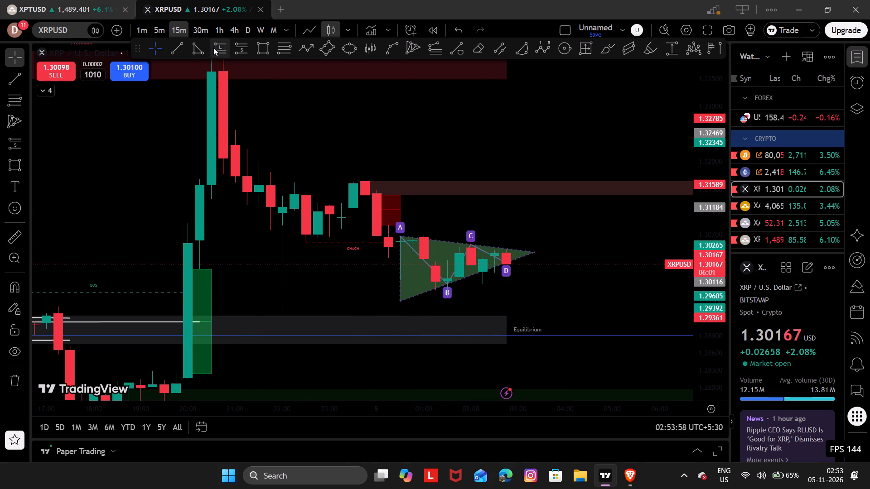
Draw a vertical trend line at 23:45 on 4 November from about 1.3167 down to 1.3042, along the drop before the triangle.
click(182, 51)
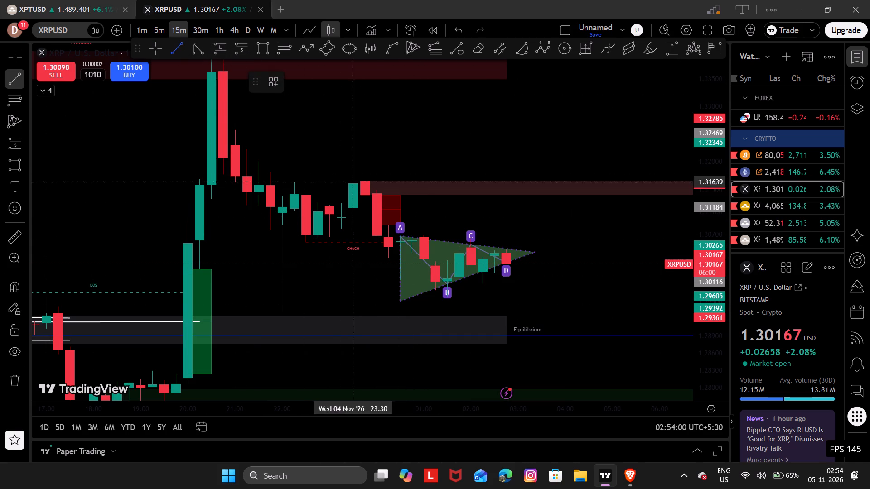
drag(371, 180, 368, 249)
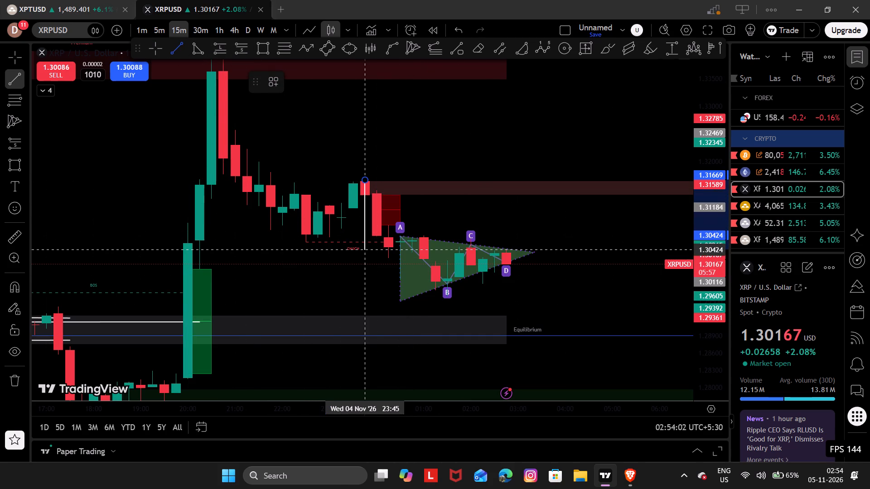
click(368, 249)
Duplicate the vertical line and place the copy at 02:45 on 5 November, running down from the triangle's point D.
drag(368, 225, 335, 178)
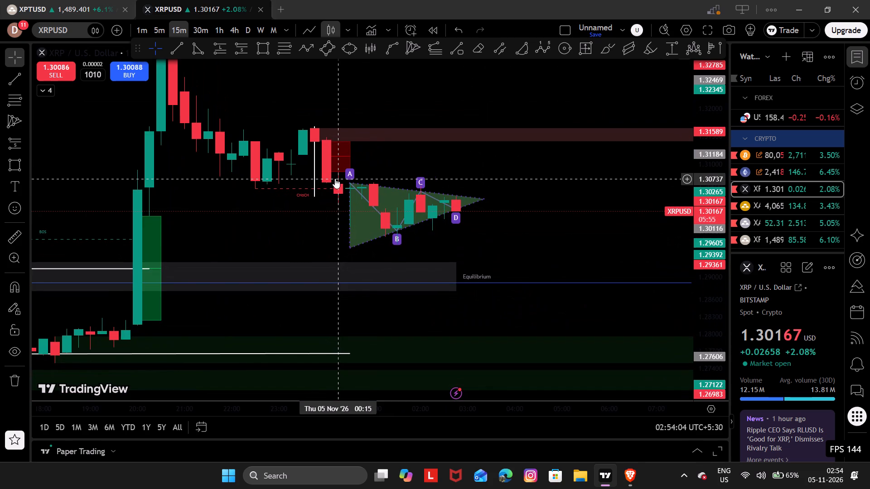
click(316, 169)
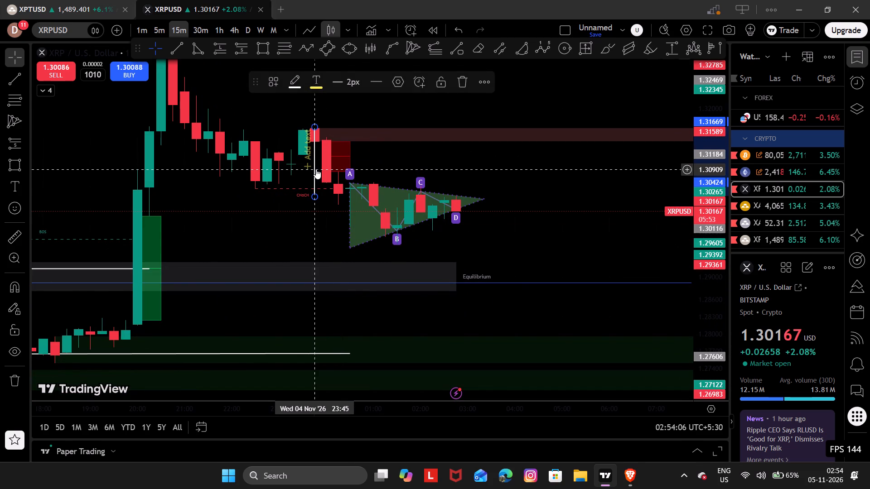
ctrl+drag(316, 169, 460, 247)
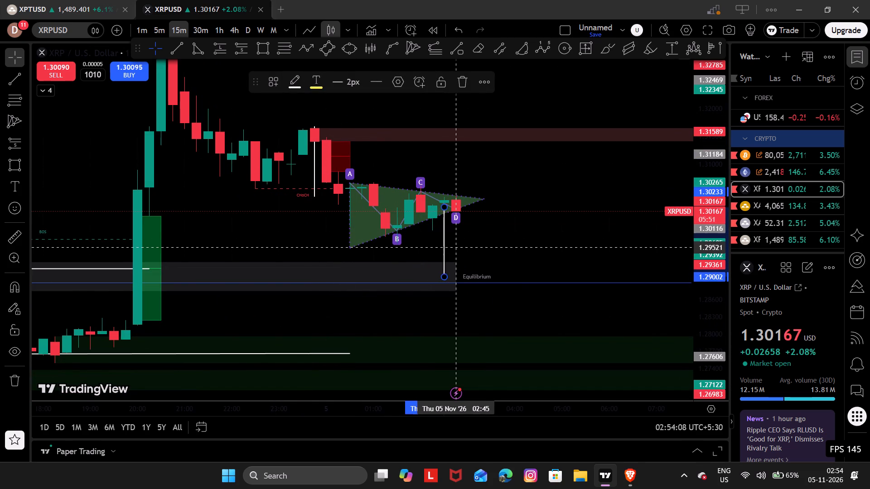
ctrl+drag(460, 247, 464, 244)
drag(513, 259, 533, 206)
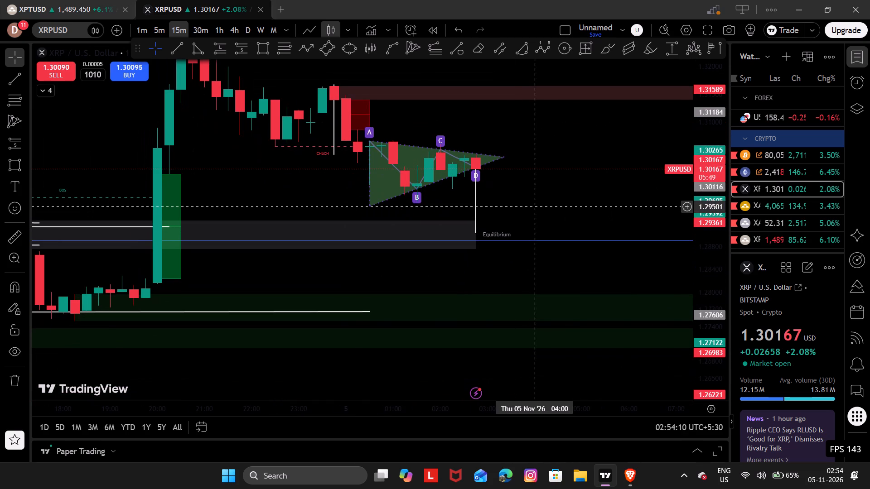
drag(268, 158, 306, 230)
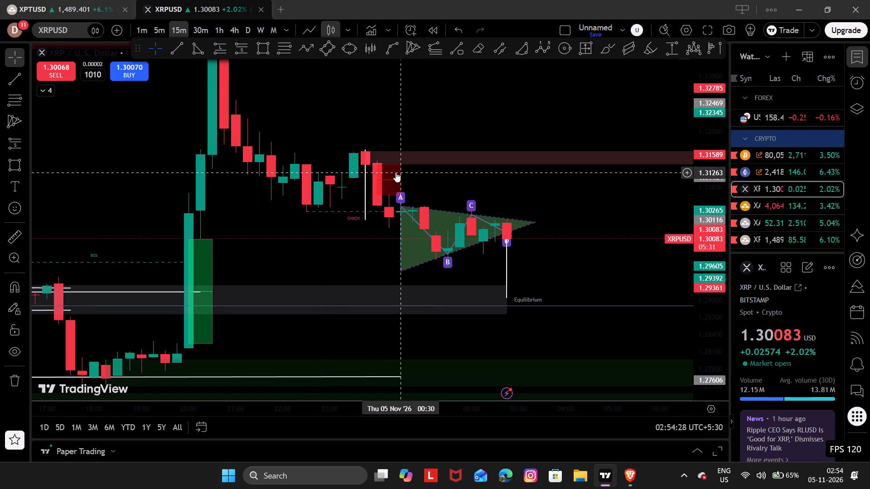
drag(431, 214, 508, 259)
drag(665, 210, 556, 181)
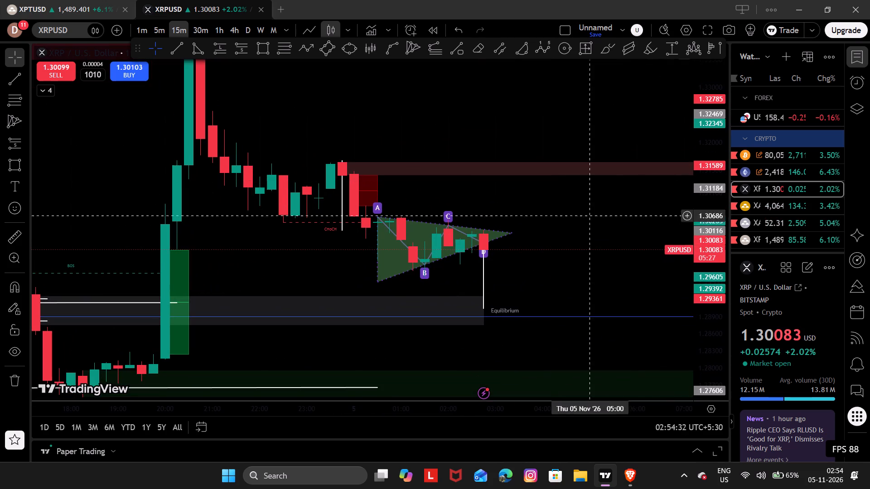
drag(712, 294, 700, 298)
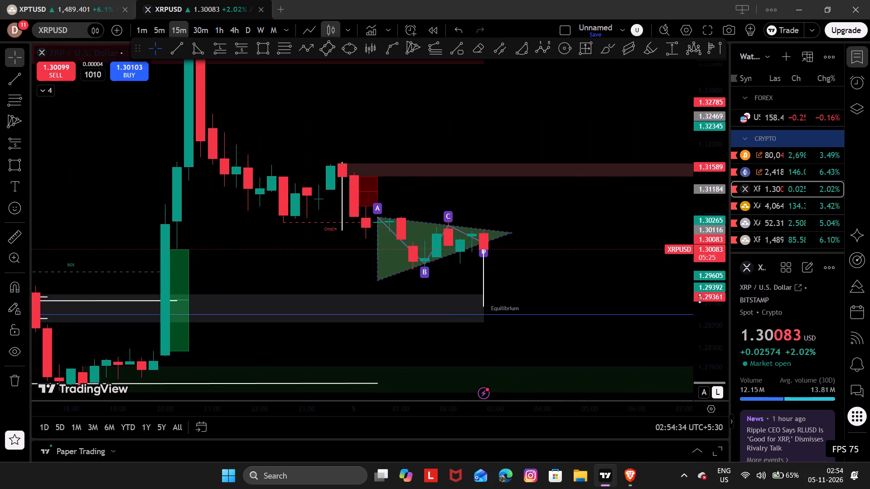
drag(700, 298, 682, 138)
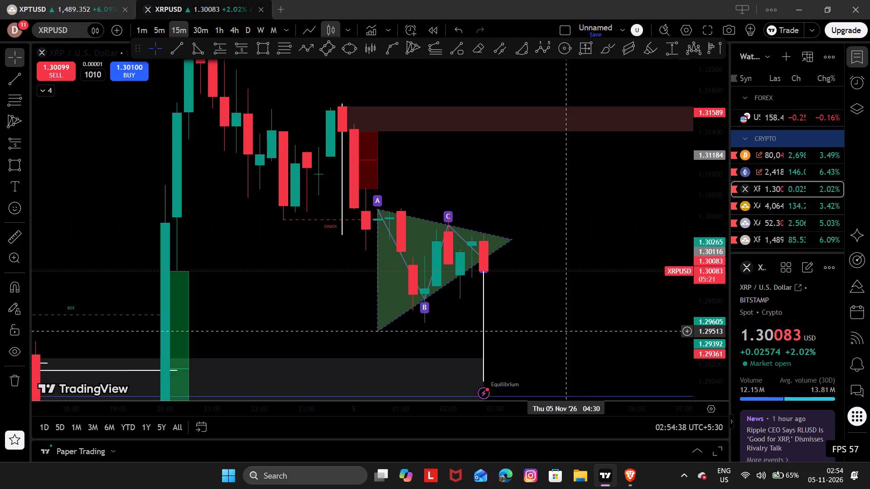
On the XAUUSD chart, draw a horizontal trend line at about 4,059.4 from 22:30 on 4 November to 01:30 on 5 November.
key(space)
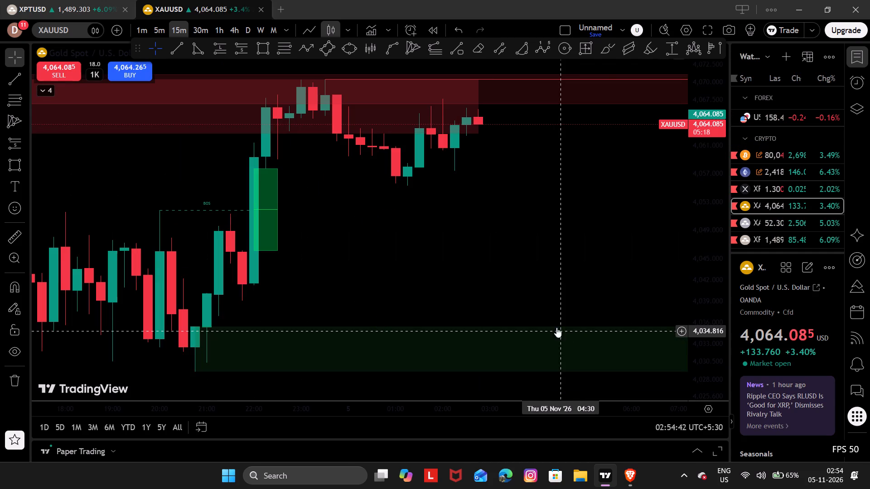
drag(427, 244, 657, 177)
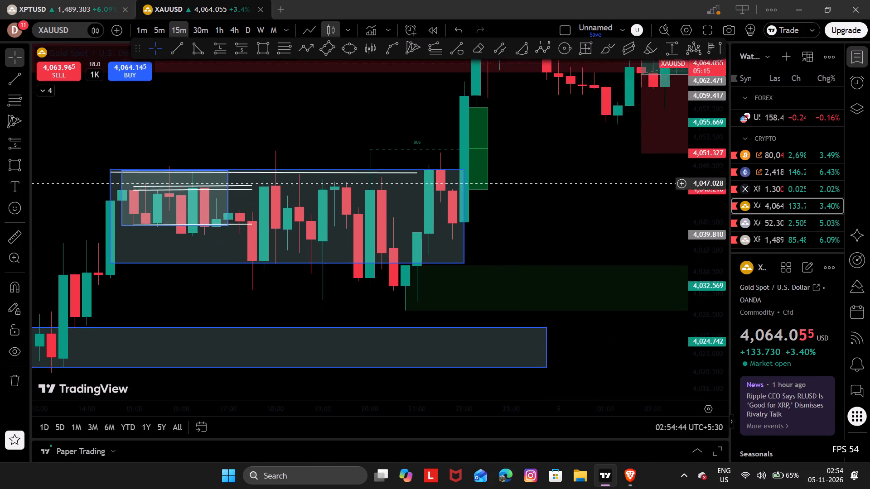
drag(657, 177, 684, 127)
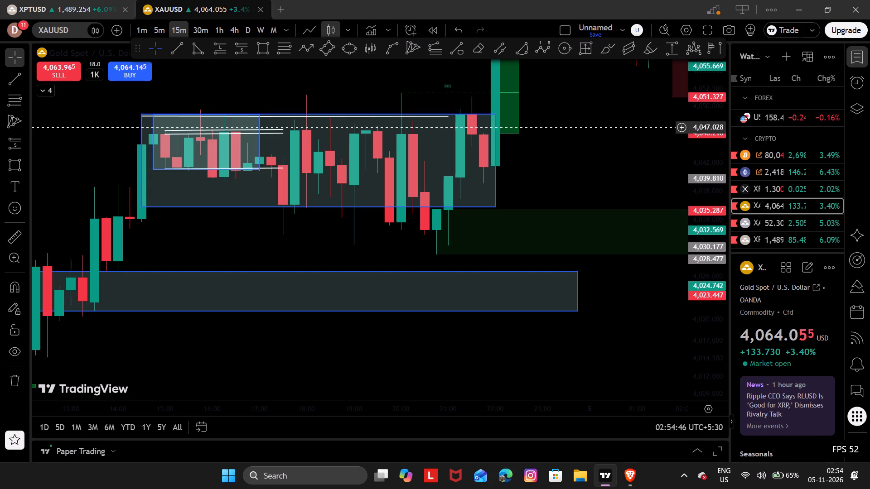
drag(684, 127, 586, 261)
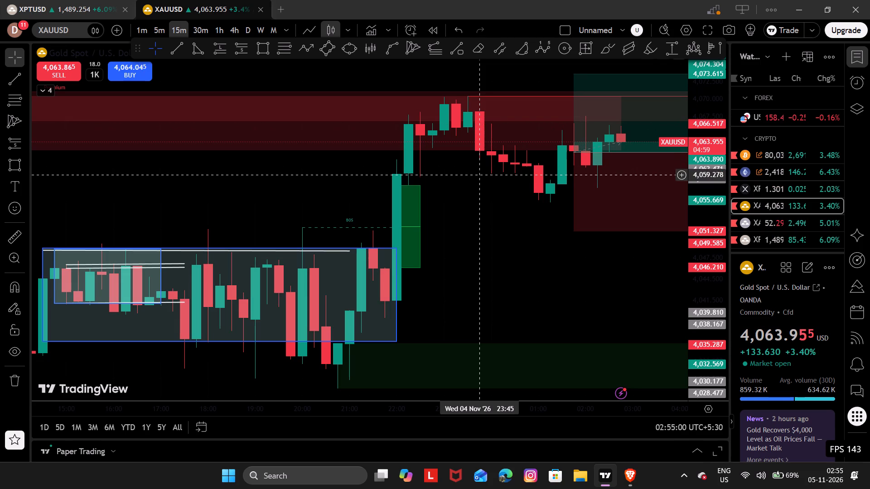
click(175, 47)
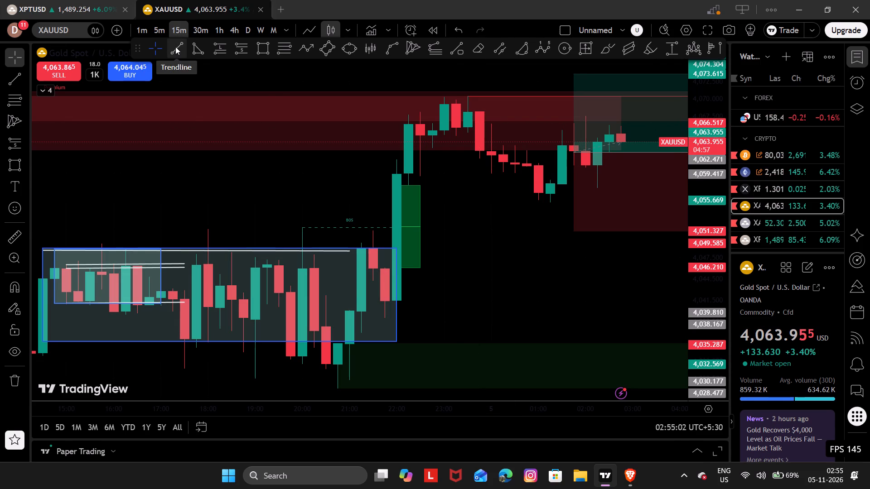
drag(419, 175, 566, 176)
drag(566, 176, 469, 230)
click(469, 230)
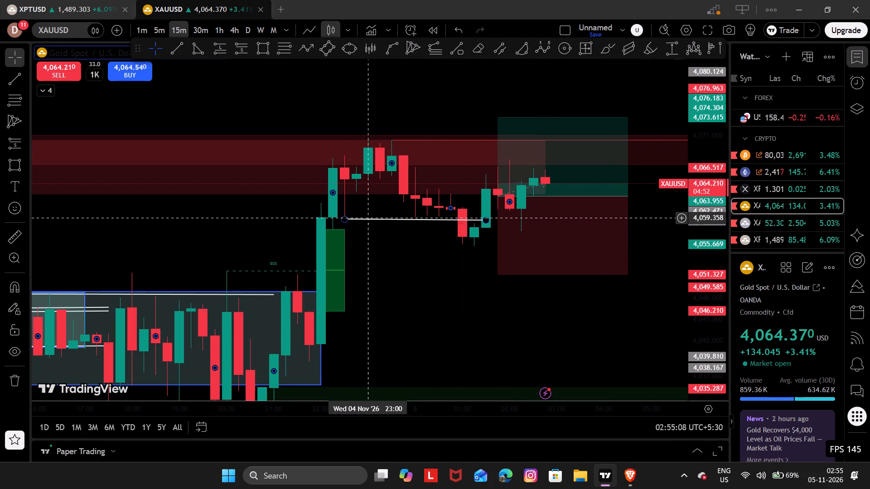
Draw a horizontal trend line at about 4,066.5 from 22:30 on 4 November to 03:00 on 5 November.
click(170, 44)
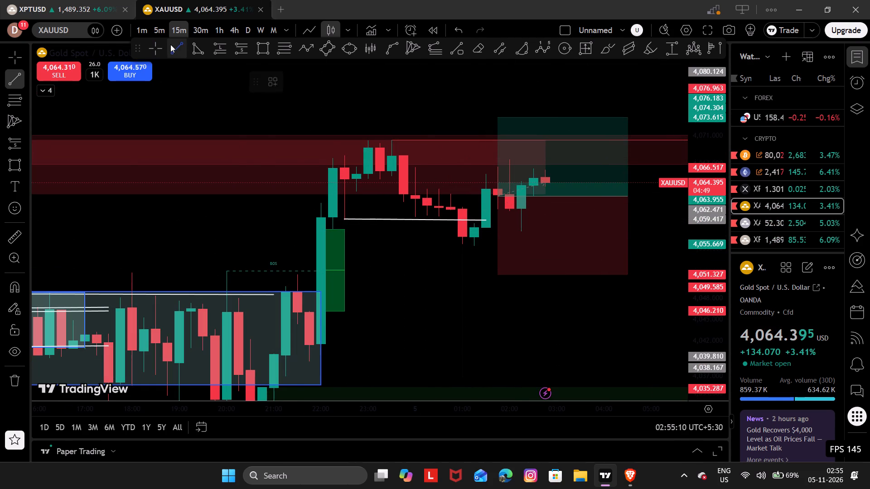
drag(343, 168, 421, 165)
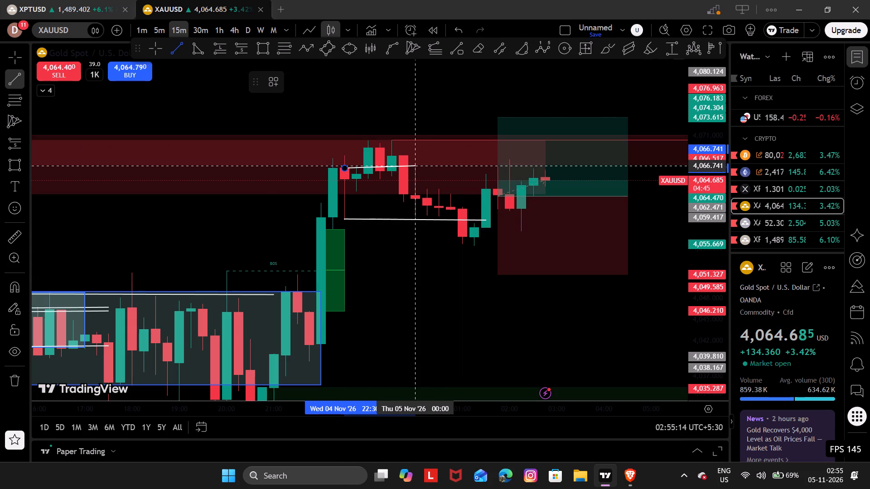
drag(421, 165, 426, 166)
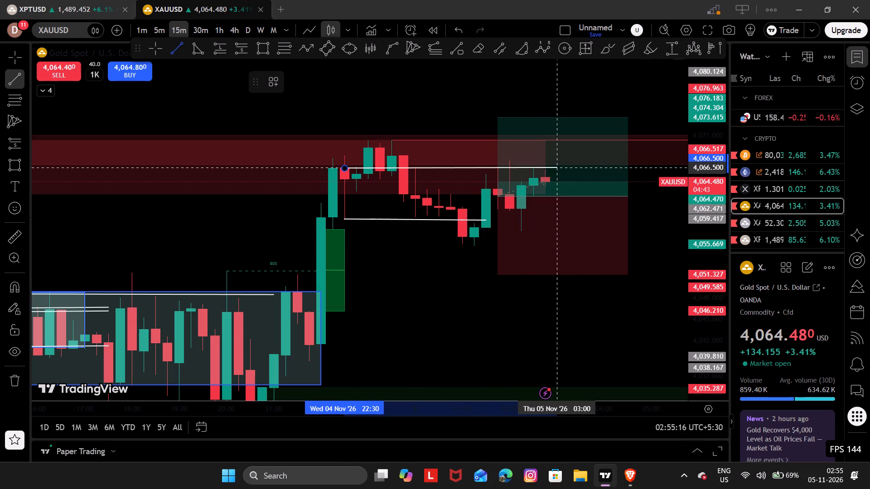
click(562, 168)
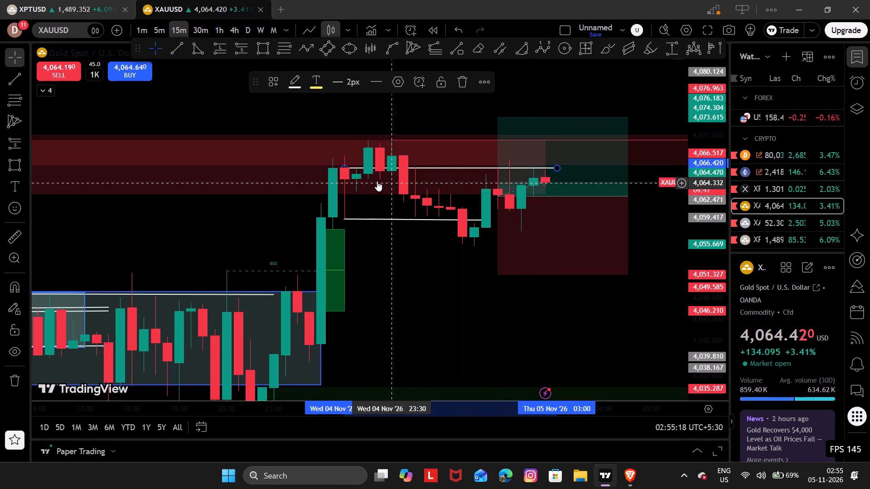
Draw a horizontal trend line at about 4,068.5 from 22:30 on 4 November to 03:45 on 5 November.
click(170, 43)
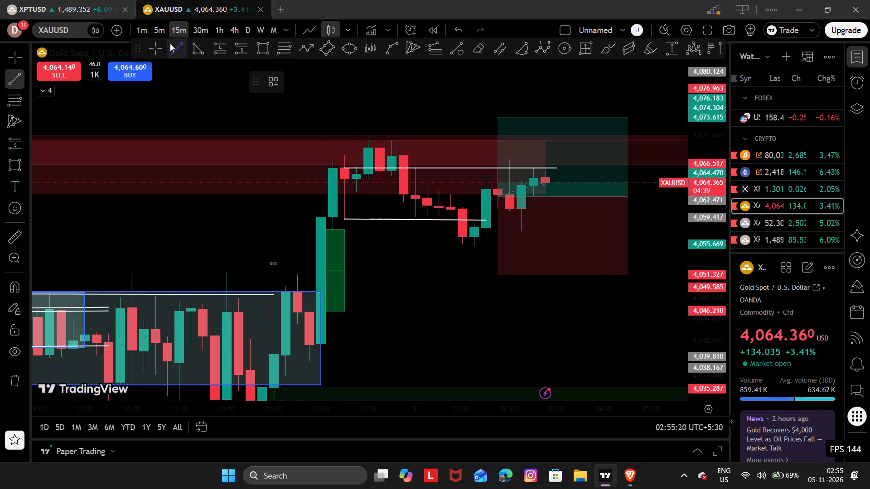
click(343, 153)
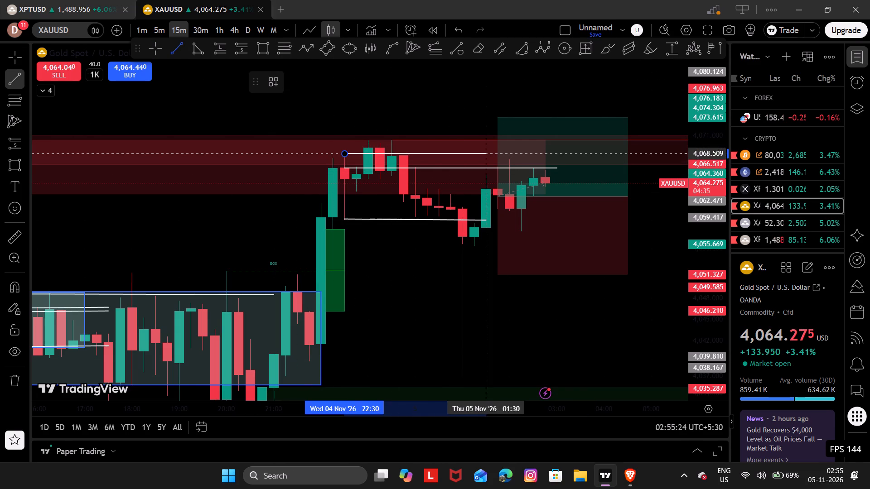
click(588, 153)
click(649, 241)
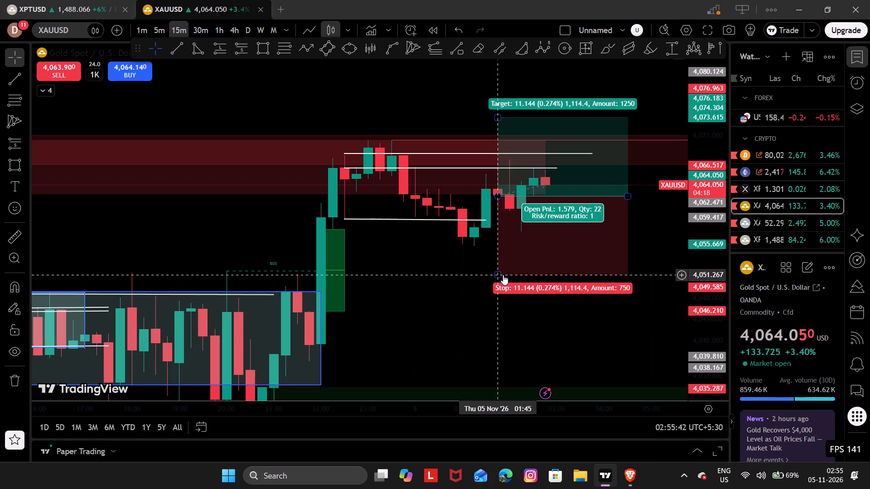
Raise the stop level of the XAUUSD long position to about 4,054.87.
drag(494, 273, 500, 249)
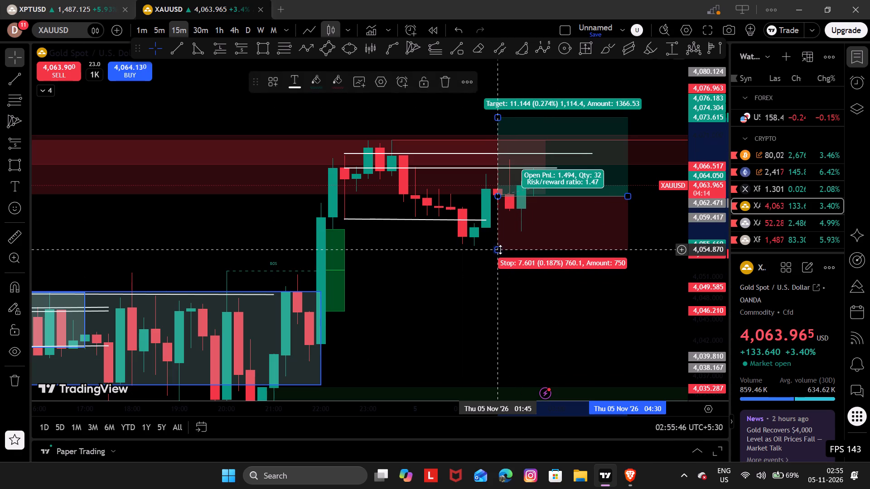
click(566, 314)
drag(544, 312, 549, 329)
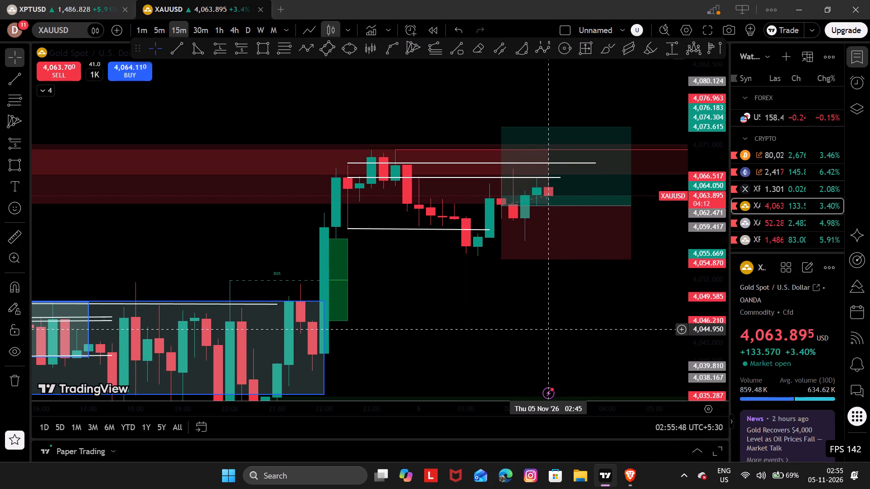
Switch to the XAGUSD chart and examine its 15-minute price action back to 3 November.
key(Down)
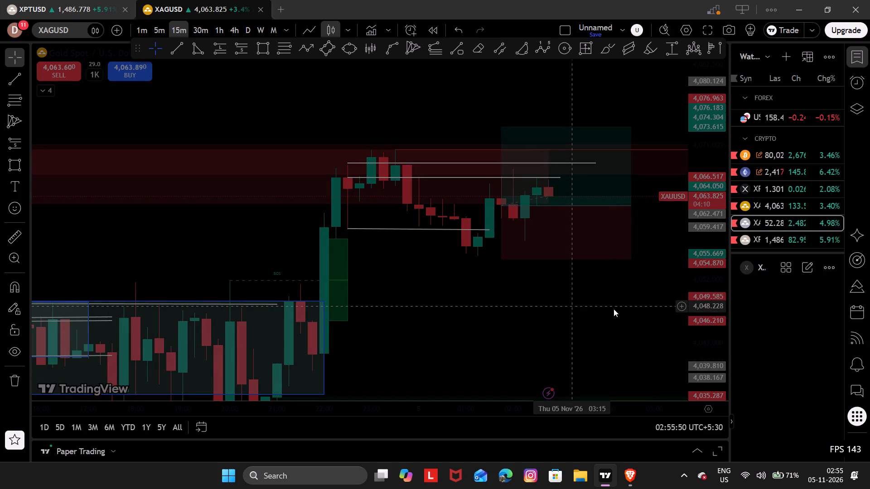
drag(558, 251, 733, 186)
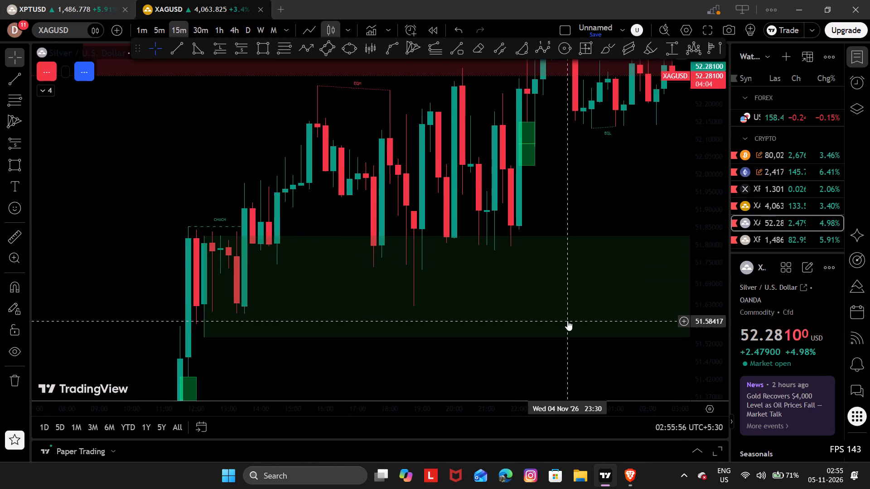
click(709, 153)
drag(697, 200, 669, 355)
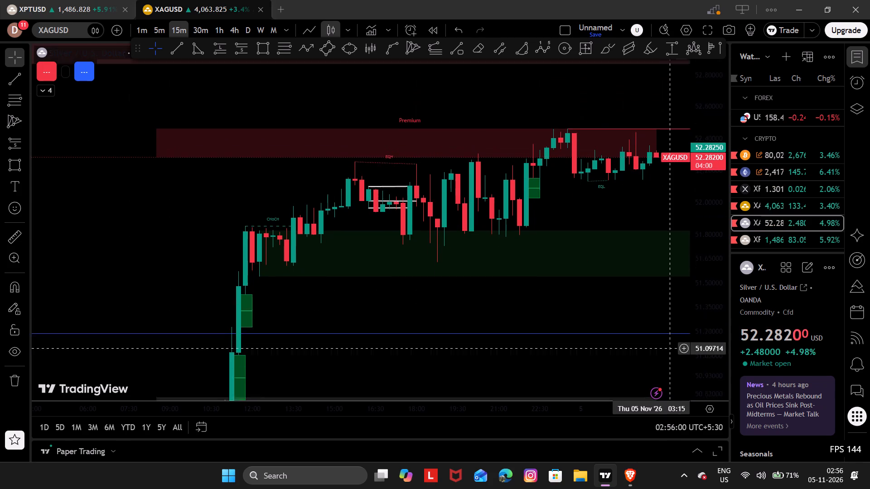
drag(669, 355, 658, 338)
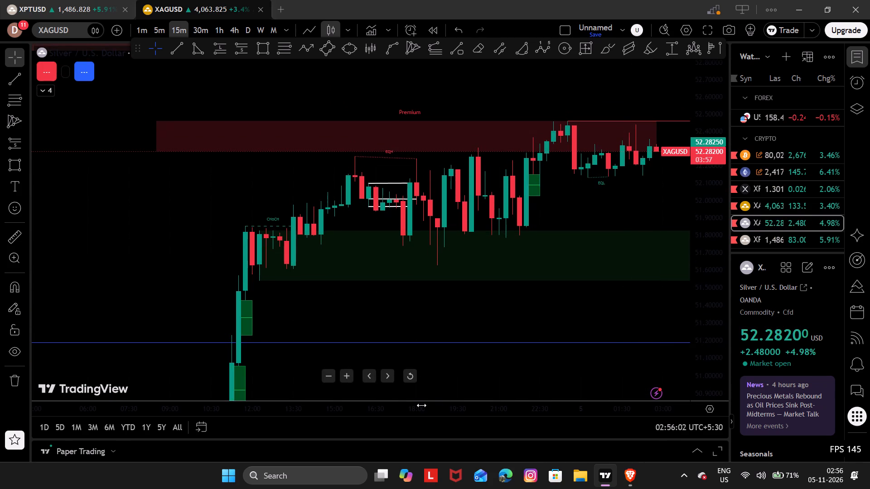
drag(413, 406, 534, 409)
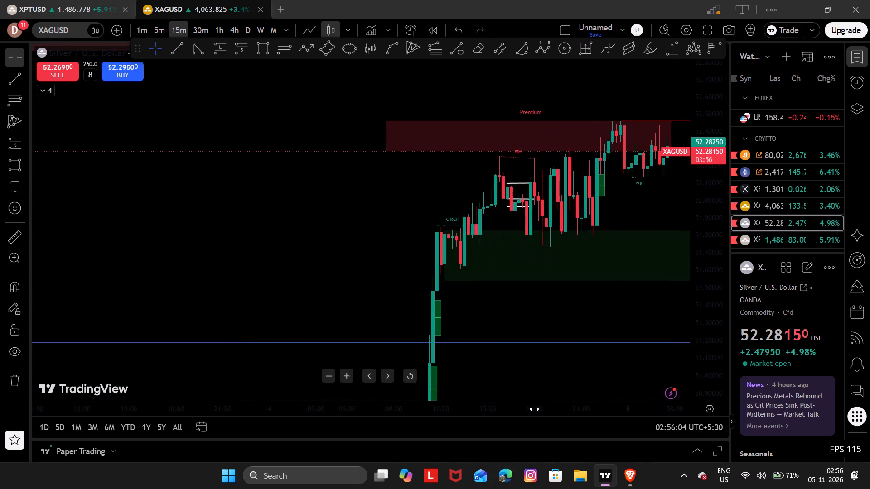
drag(534, 409, 537, 408)
drag(611, 334, 442, 340)
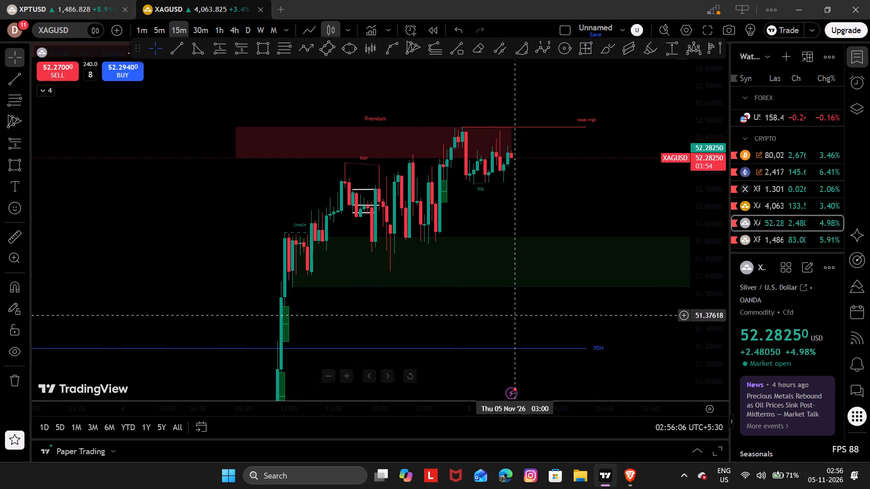
drag(522, 313, 696, 13)
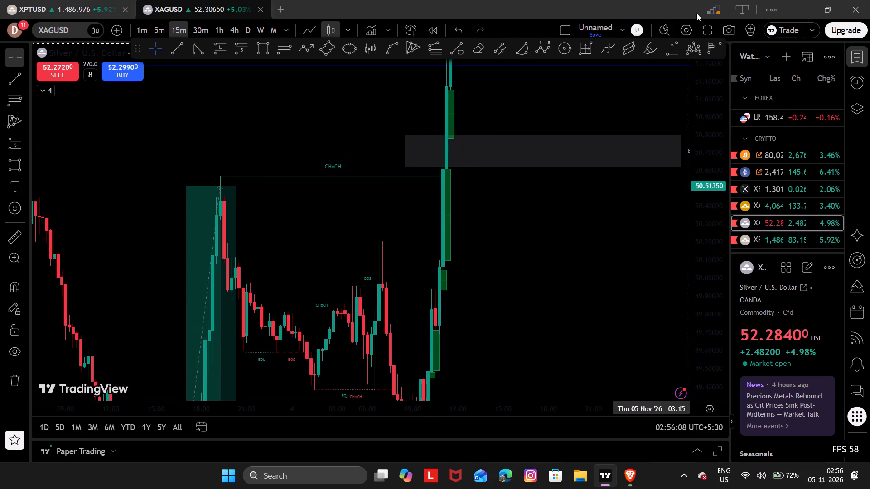
drag(612, 358, 643, 232)
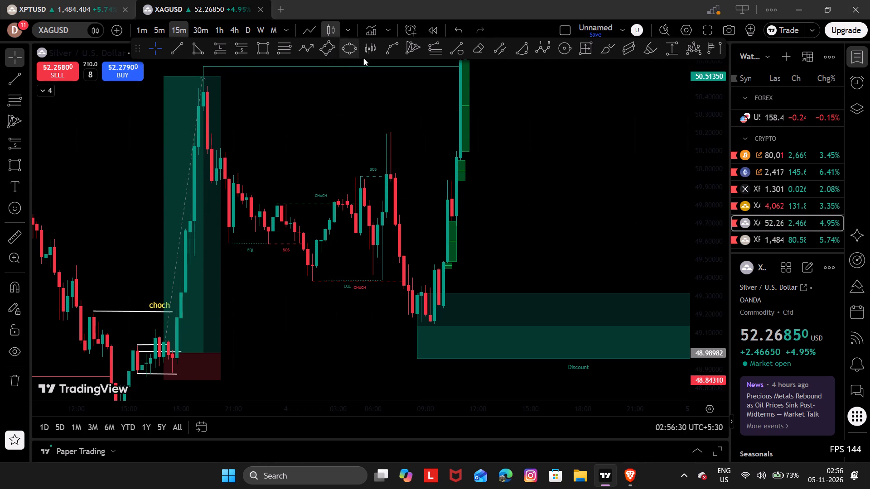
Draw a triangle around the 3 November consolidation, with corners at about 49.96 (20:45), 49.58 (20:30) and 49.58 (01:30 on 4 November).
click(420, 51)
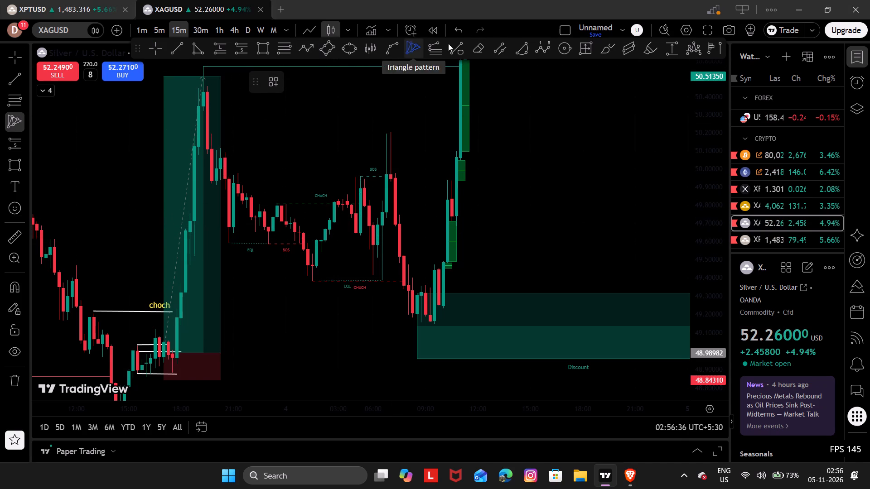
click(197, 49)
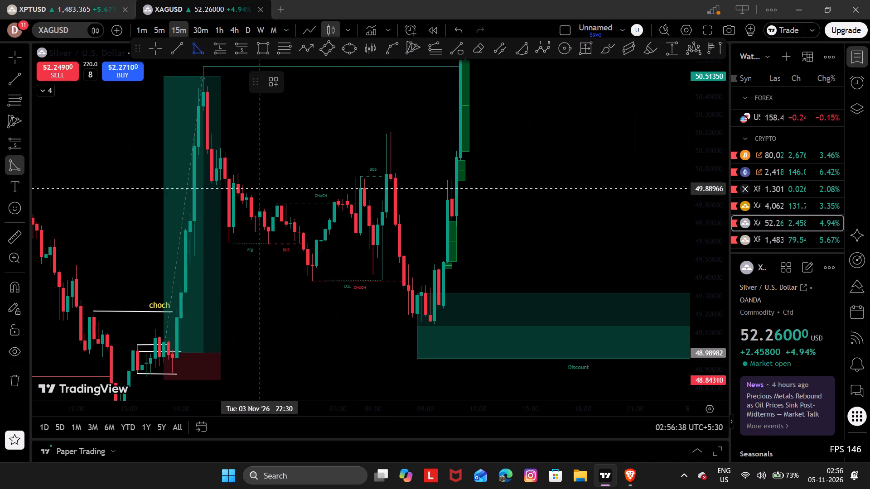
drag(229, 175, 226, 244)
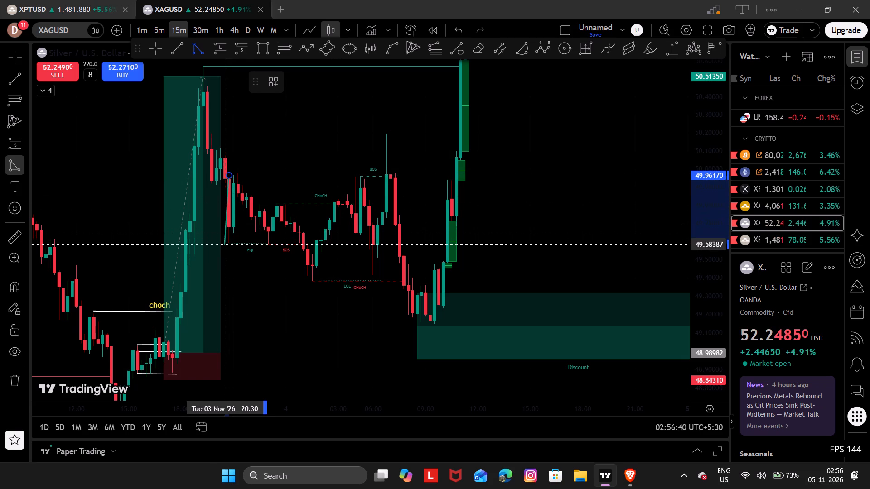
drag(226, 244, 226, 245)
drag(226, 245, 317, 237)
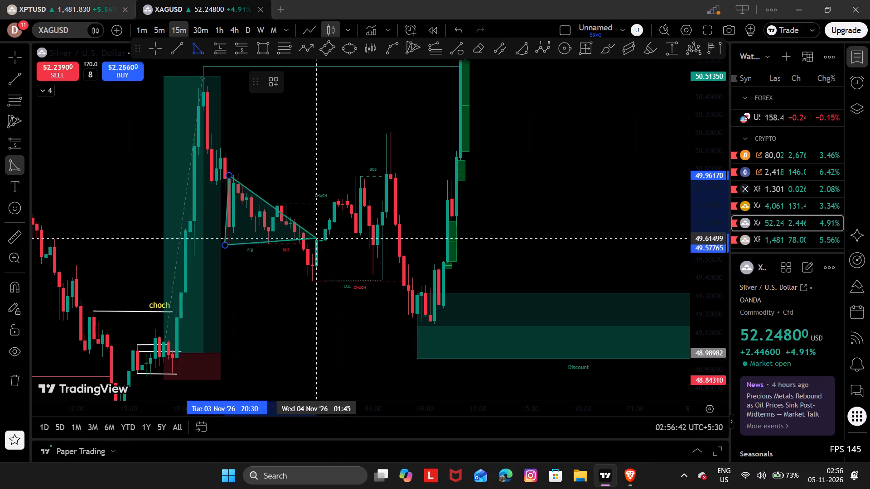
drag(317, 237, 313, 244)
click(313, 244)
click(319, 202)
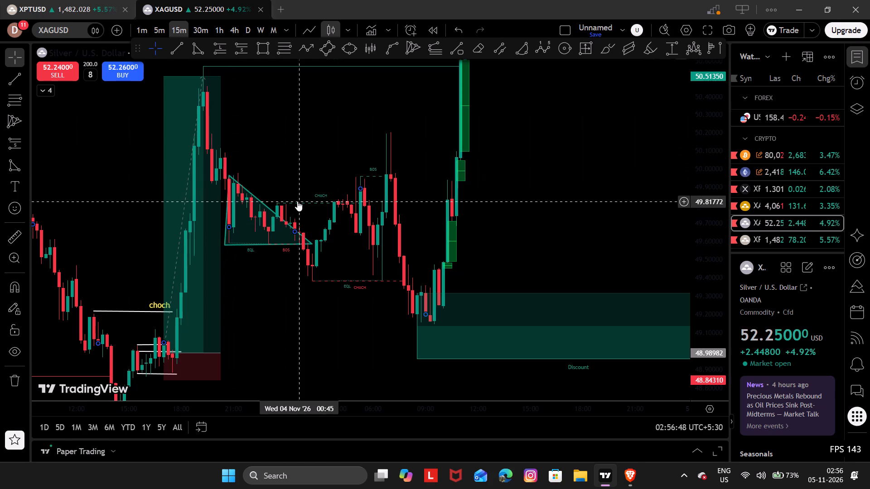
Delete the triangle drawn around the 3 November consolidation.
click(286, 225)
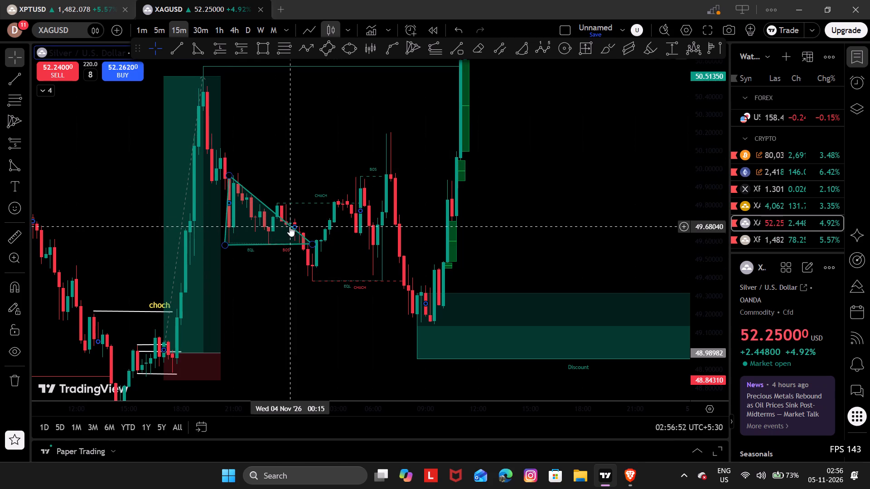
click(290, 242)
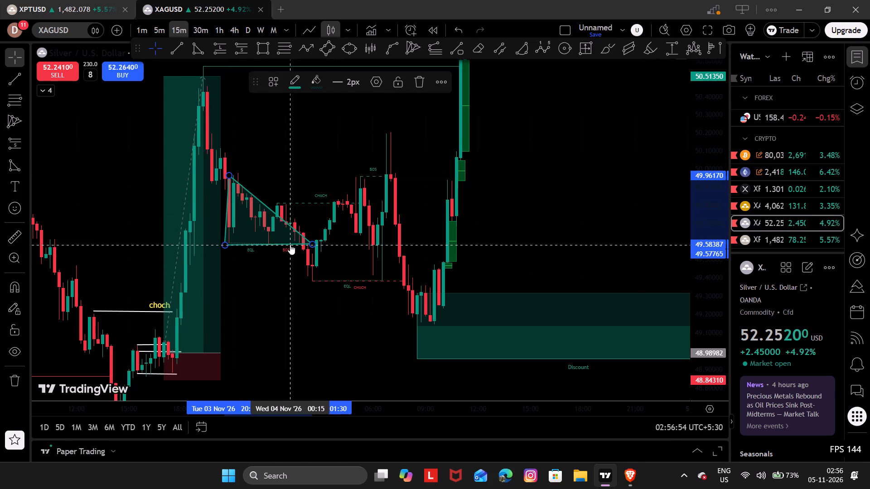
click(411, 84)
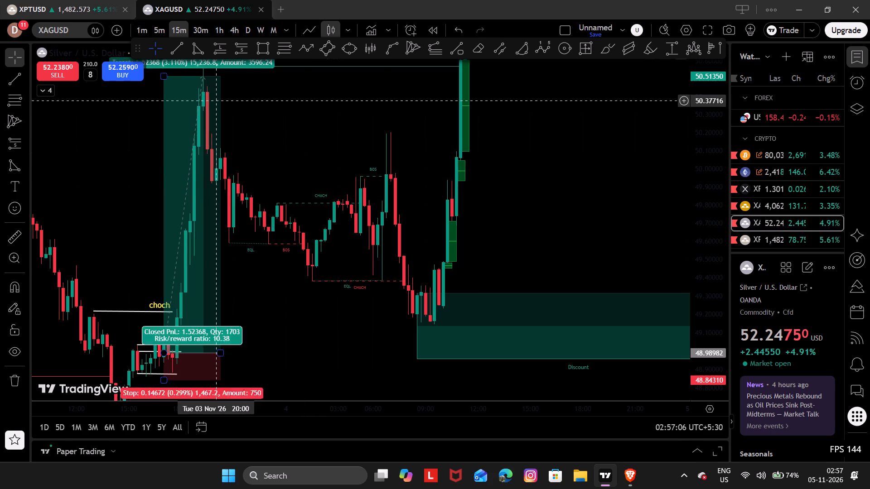
Place a short position at 21:00 on 3 November with entry at about 49.927 and its stop at about 50.264.
click(239, 54)
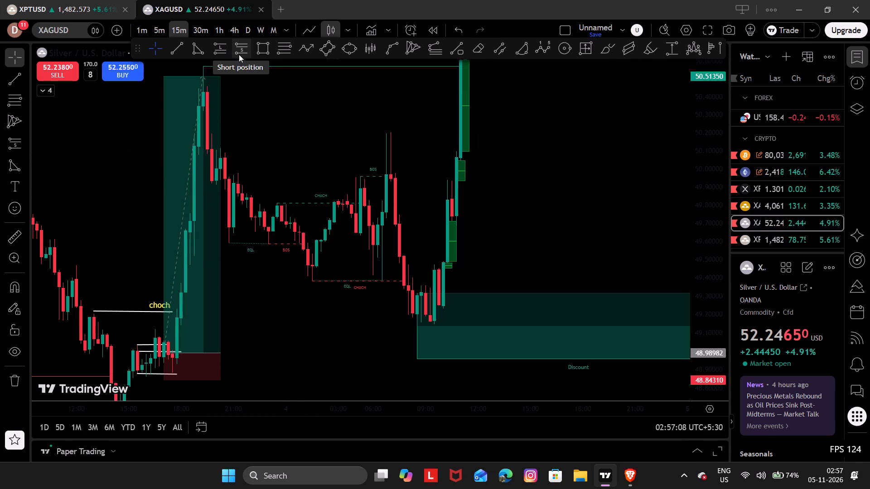
click(234, 181)
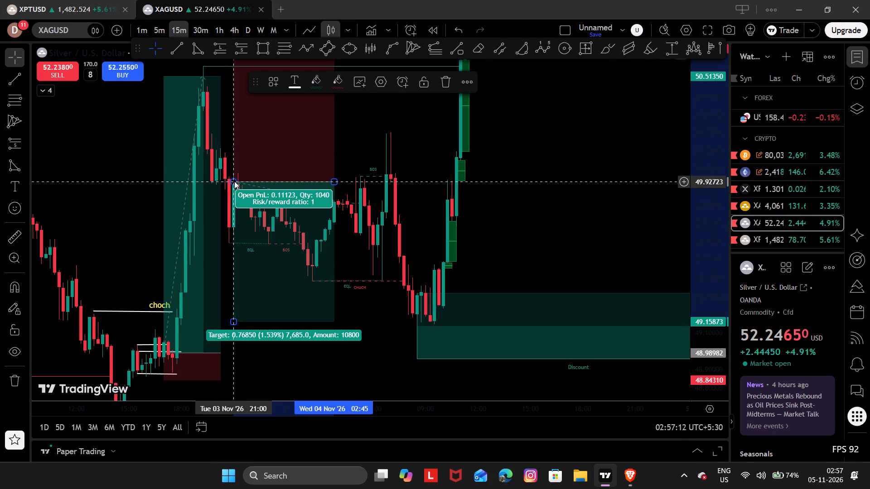
drag(384, 137, 399, 197)
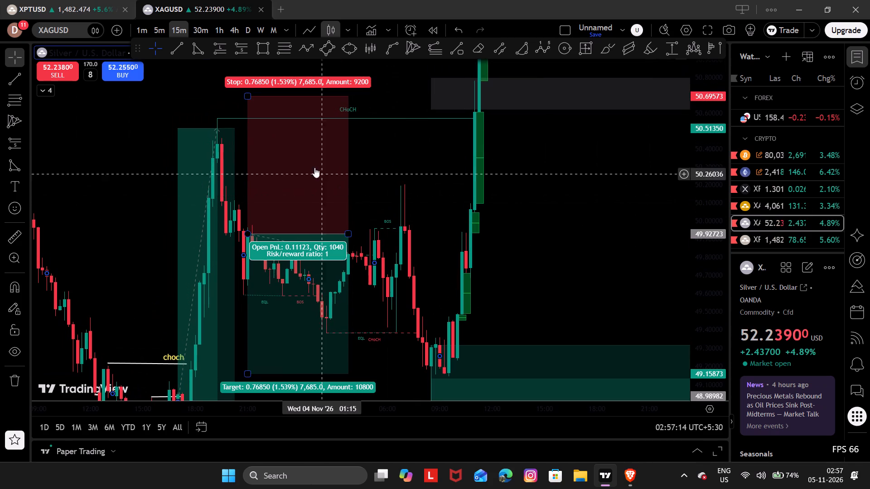
drag(246, 93, 293, 174)
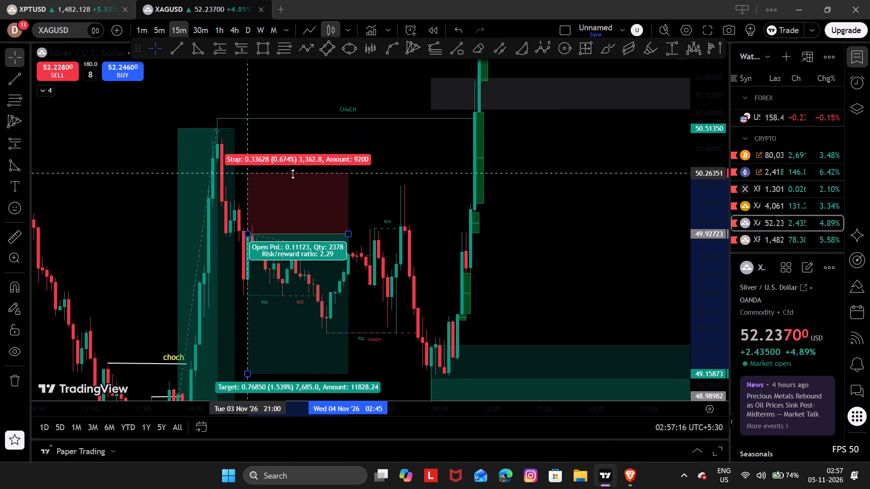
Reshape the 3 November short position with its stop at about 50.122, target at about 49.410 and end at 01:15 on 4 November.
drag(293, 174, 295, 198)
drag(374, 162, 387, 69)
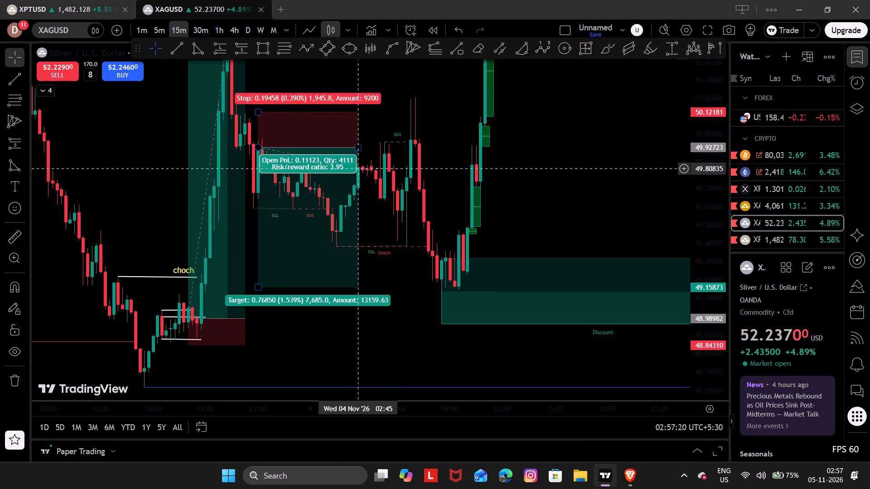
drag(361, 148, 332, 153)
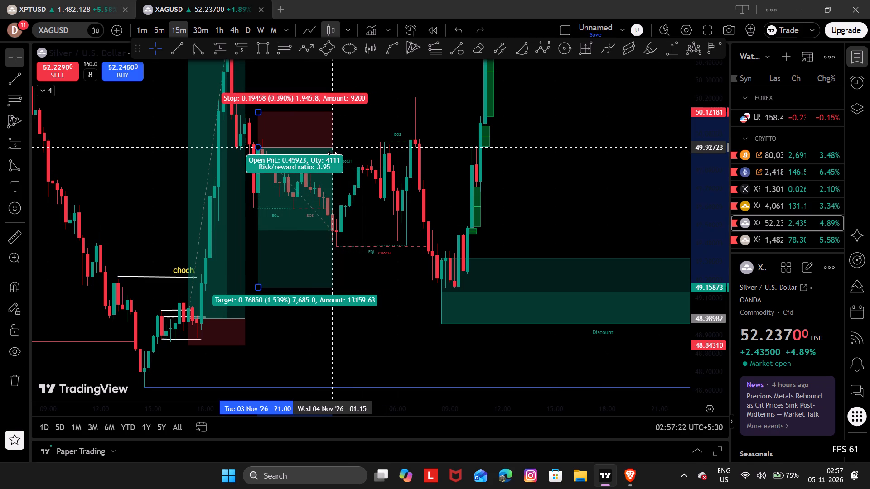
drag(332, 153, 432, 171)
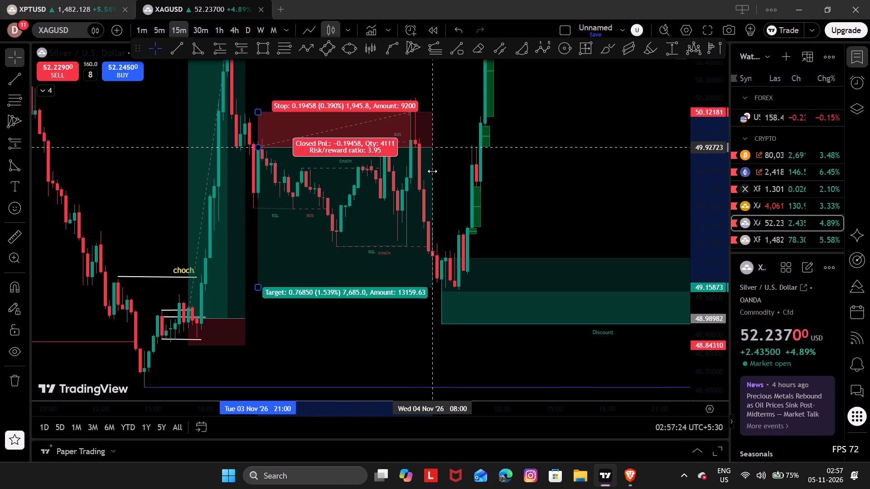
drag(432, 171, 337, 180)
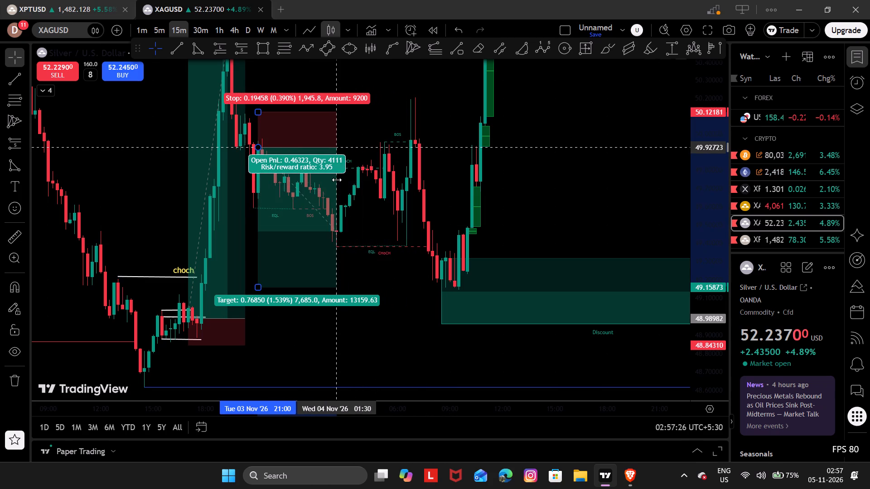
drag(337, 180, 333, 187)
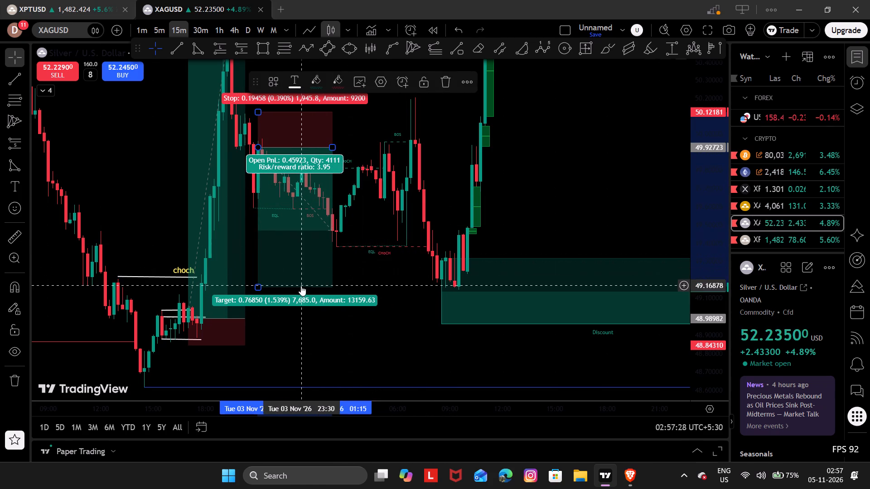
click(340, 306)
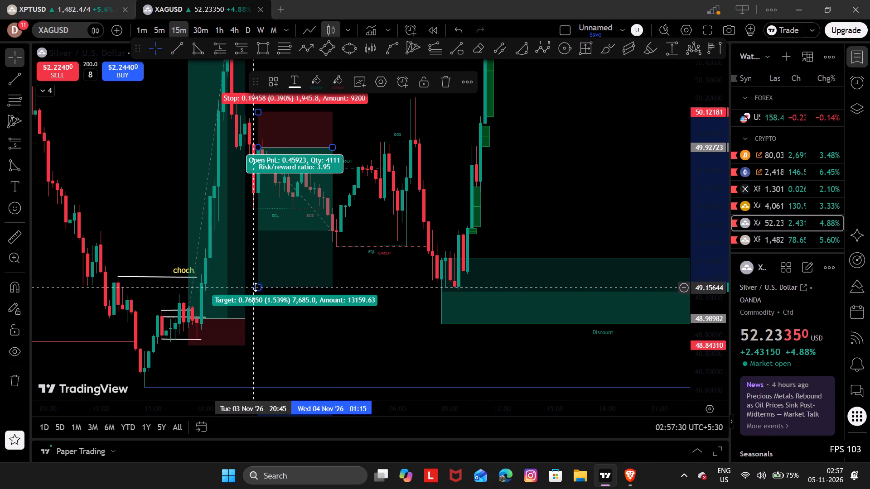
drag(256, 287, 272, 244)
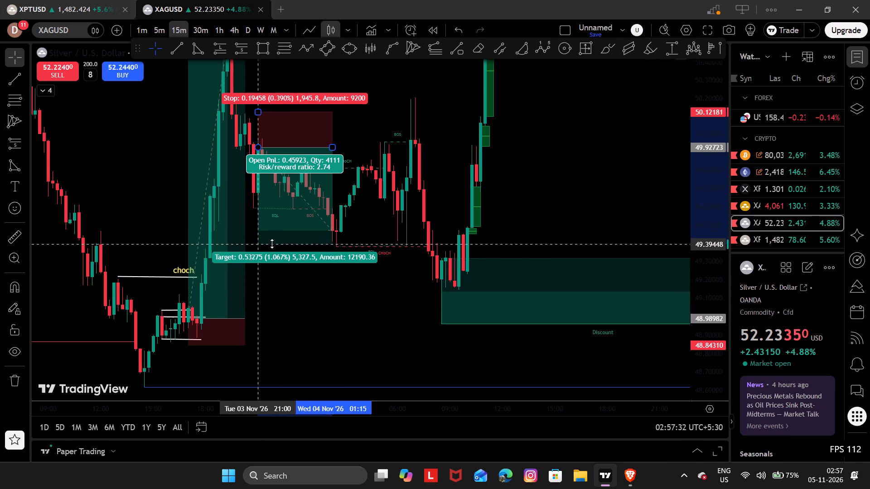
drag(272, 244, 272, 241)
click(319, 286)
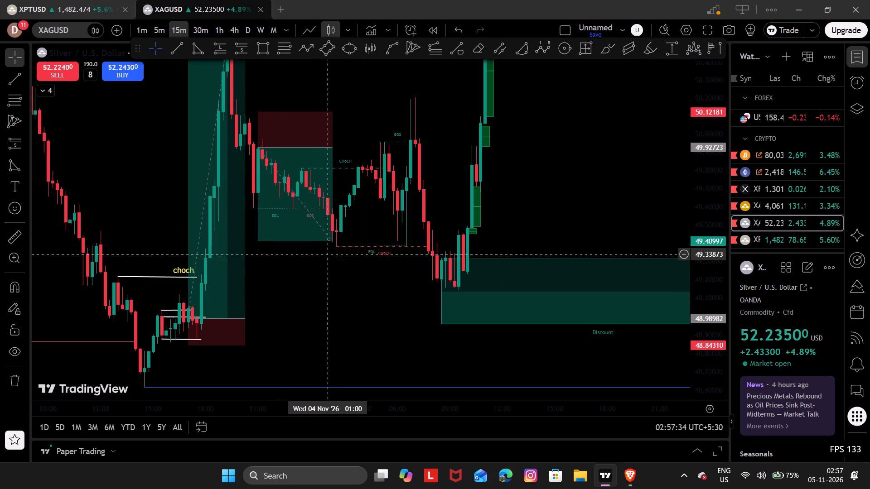
Delete the short position that starts at 21:00 on 3 November.
click(310, 222)
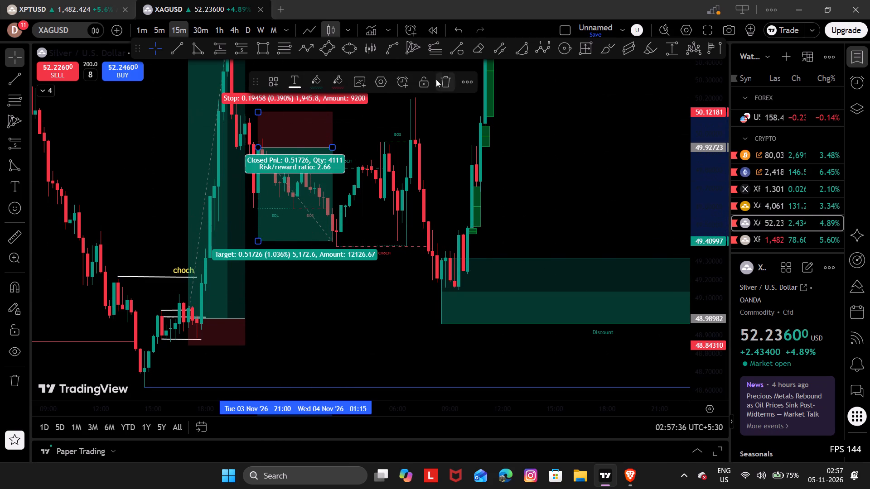
click(441, 79)
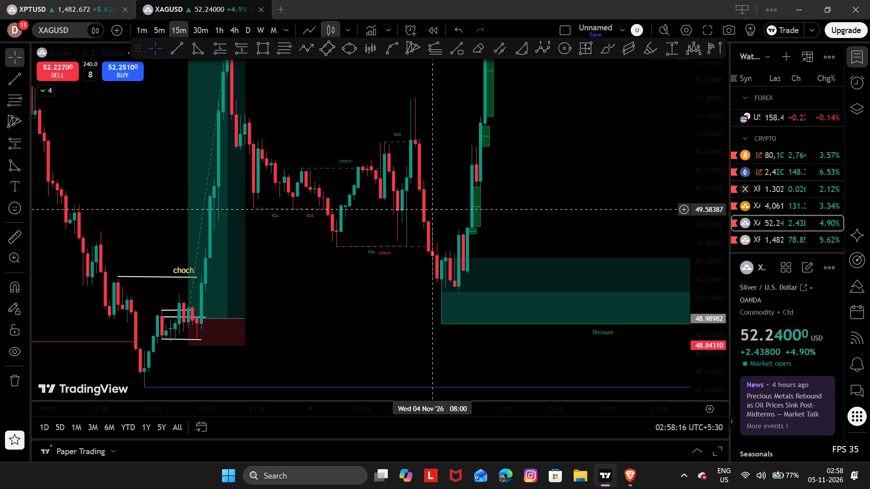
Hide the LuxAlgo Smart Money Concepts indicator on the XAGUSD chart.
click(409, 204)
drag(441, 208, 437, 207)
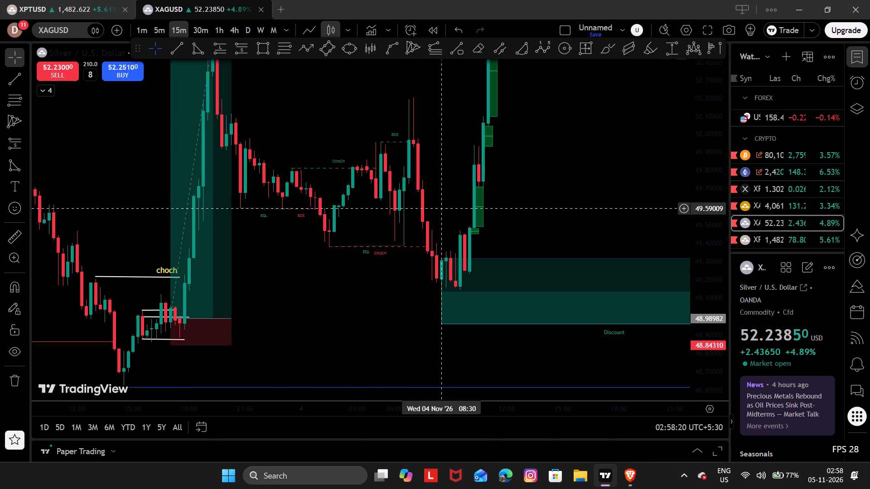
drag(437, 207, 344, 177)
drag(355, 171, 379, 188)
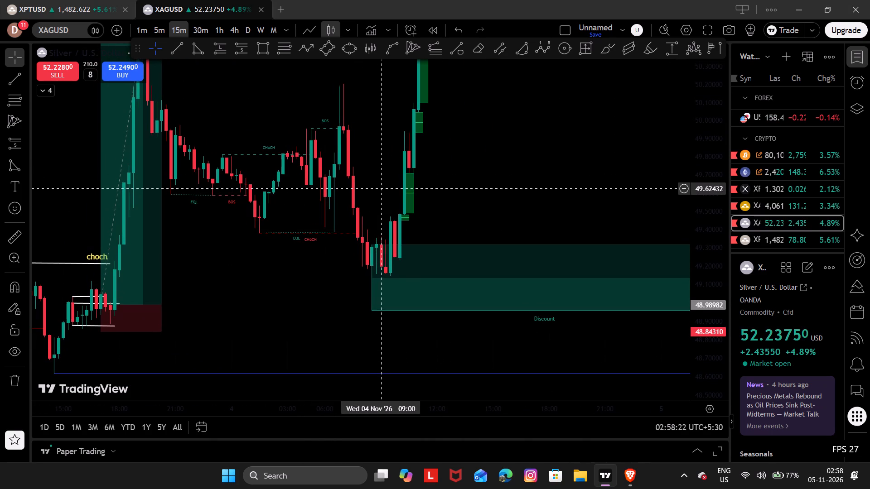
drag(368, 106, 369, 120)
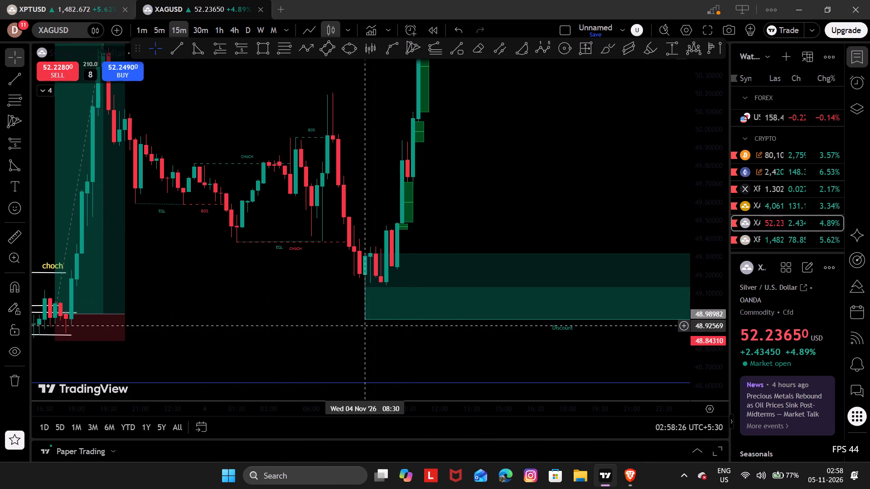
drag(372, 313, 386, 314)
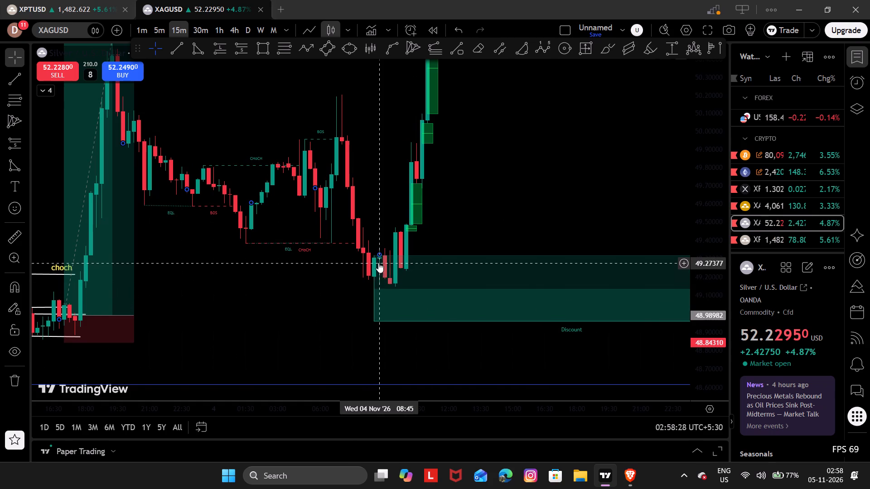
click(390, 299)
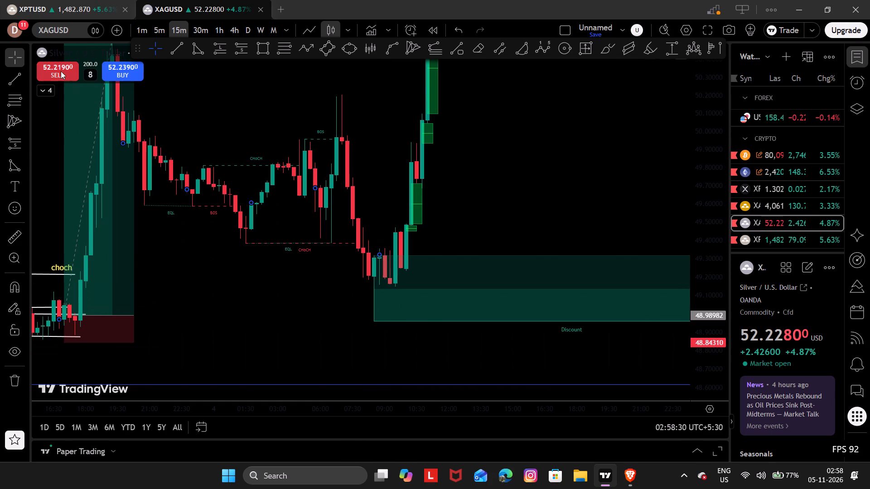
click(34, 91)
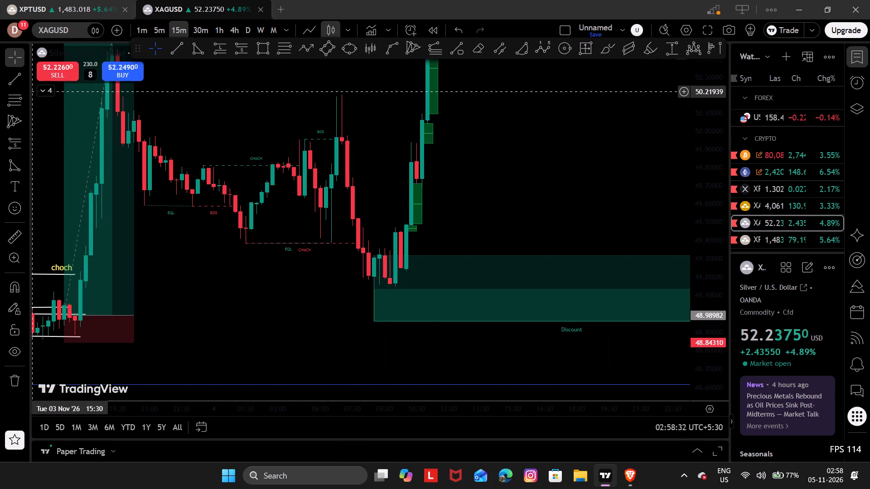
click(37, 91)
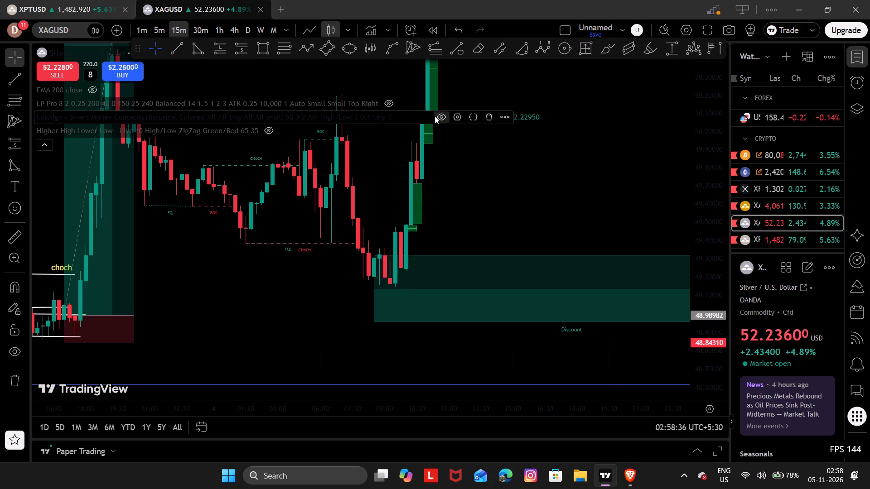
click(435, 116)
click(435, 116)
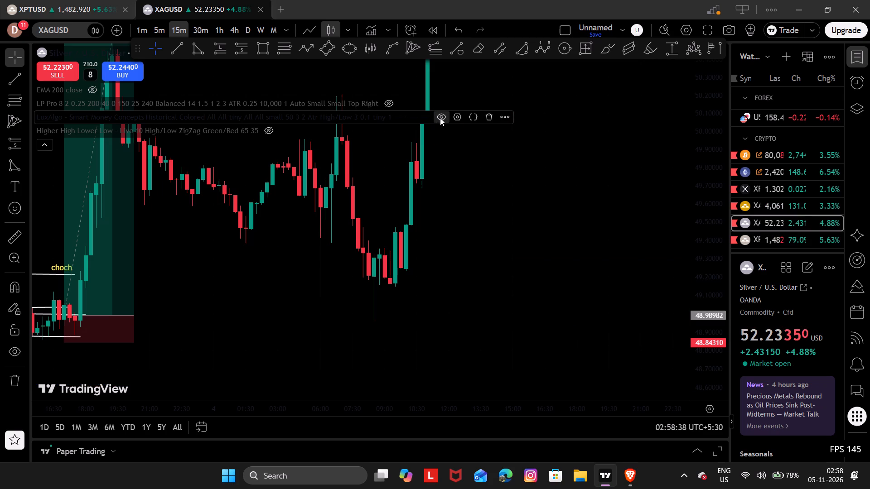
click(440, 118)
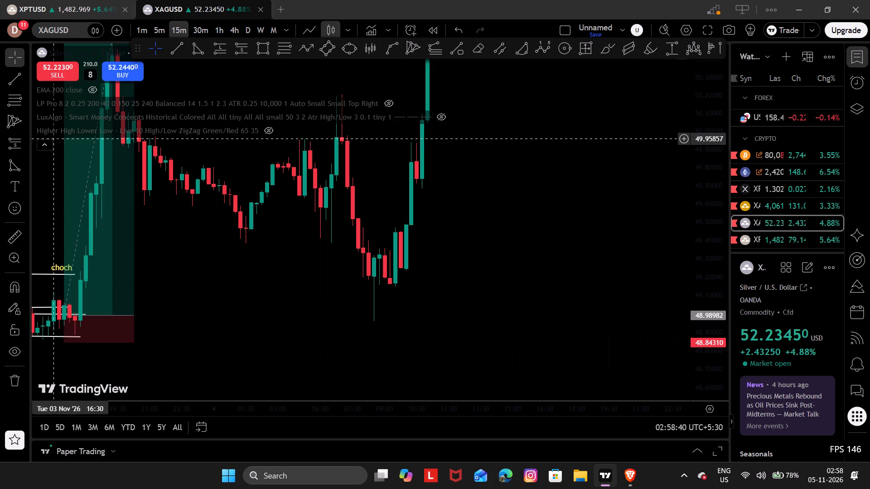
click(49, 139)
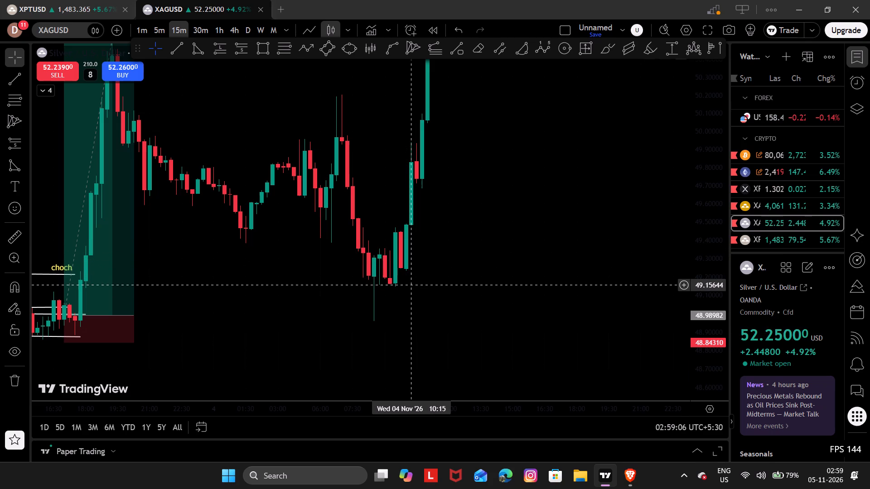
Open bar replay on the XAGUSD chart and try to play it from the 21:45 bar on 3 November.
drag(434, 277, 348, 335)
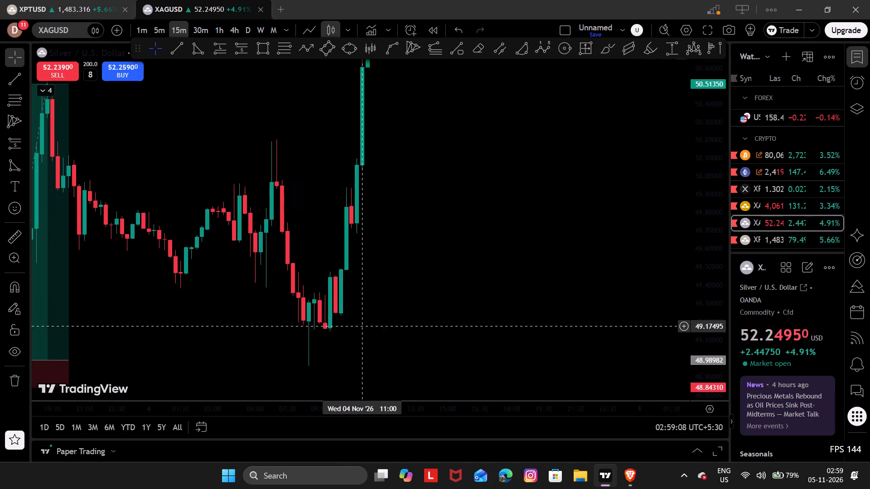
drag(348, 335, 367, 316)
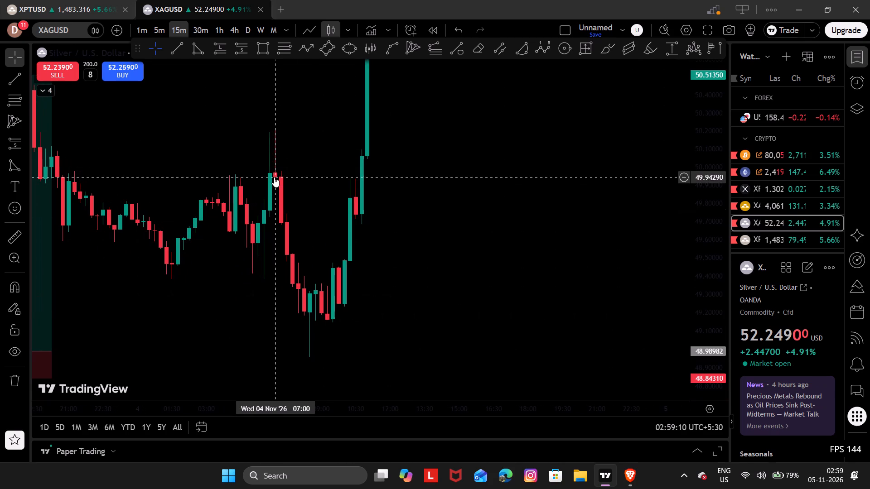
click(432, 28)
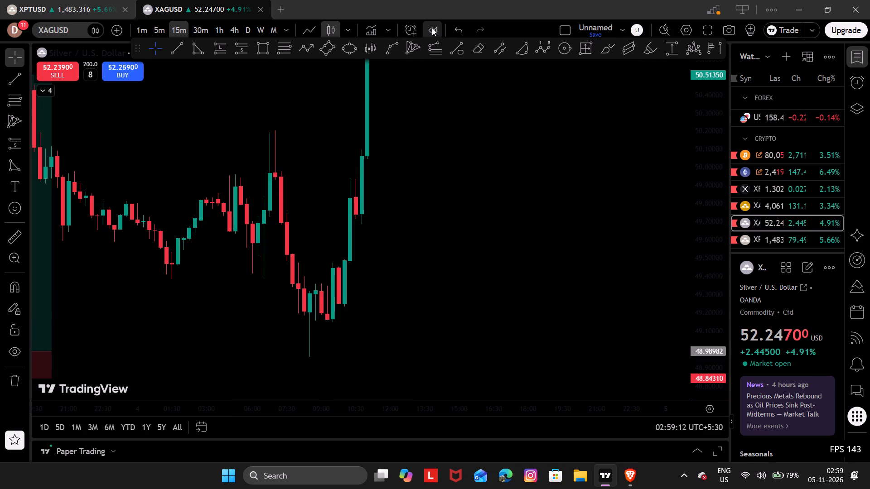
click(296, 251)
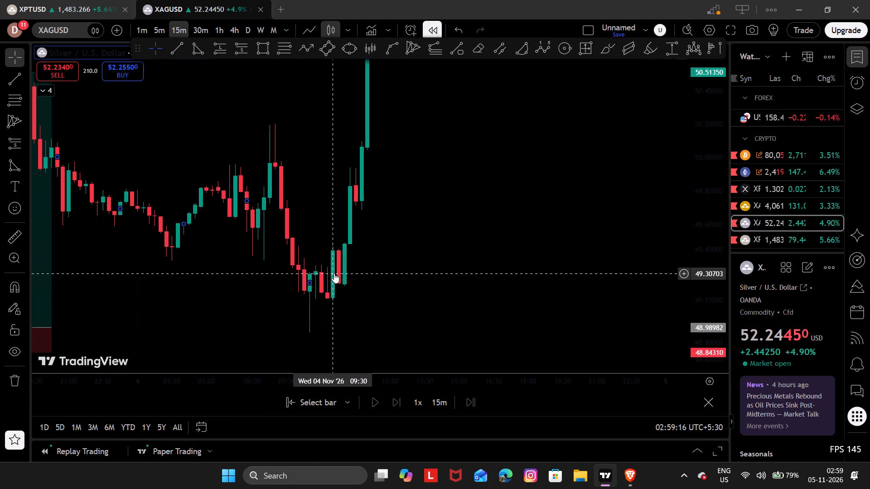
click(323, 399)
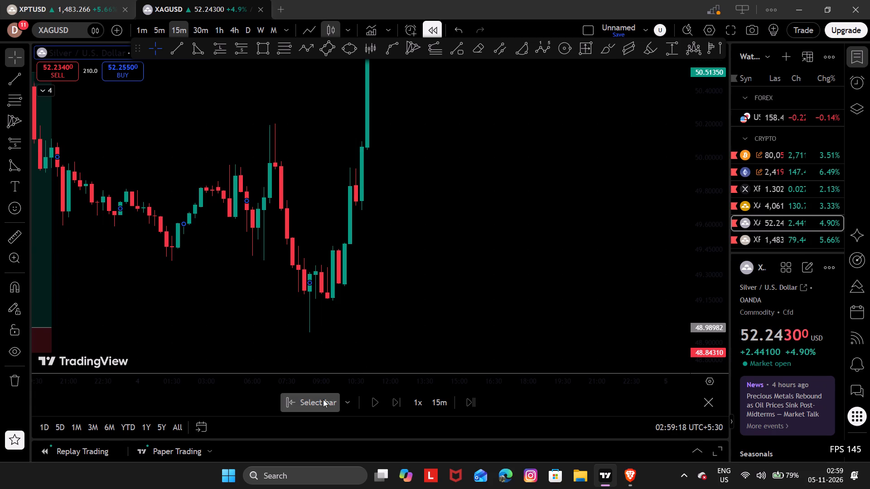
click(267, 268)
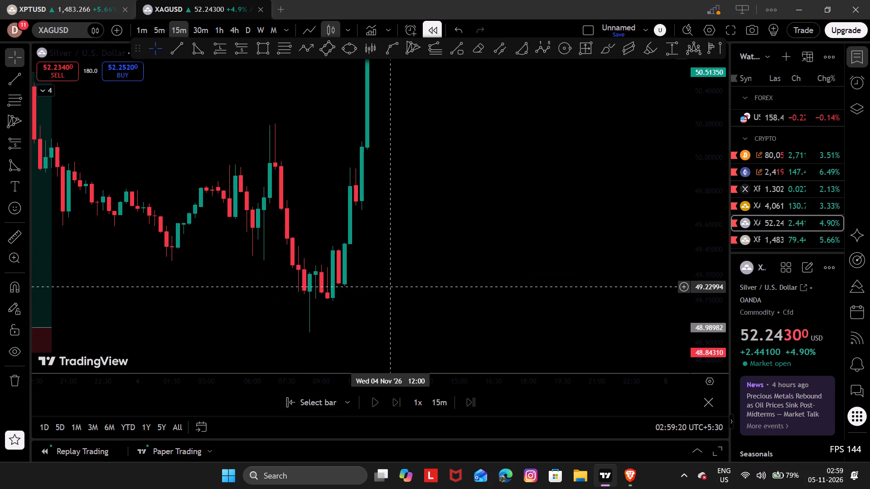
click(209, 264)
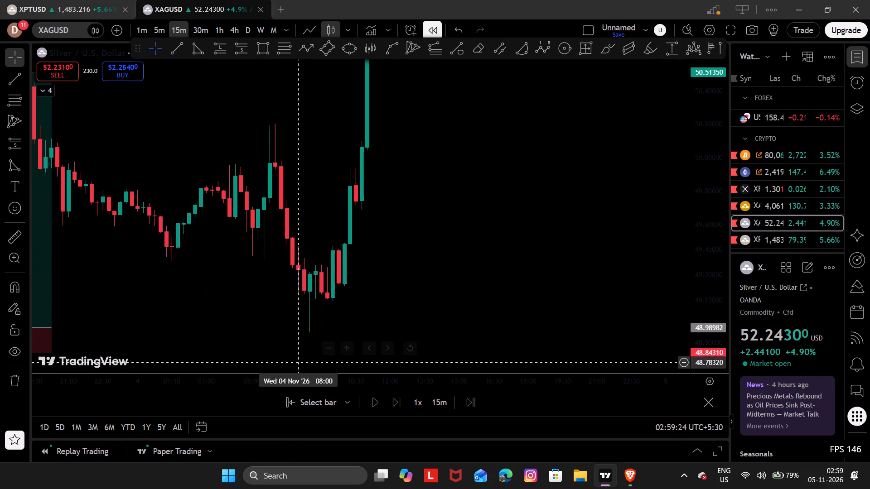
click(302, 402)
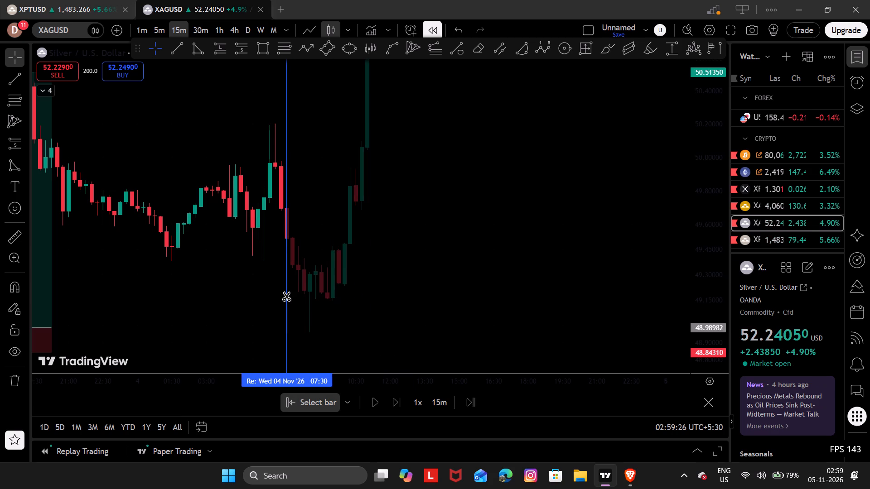
click(85, 313)
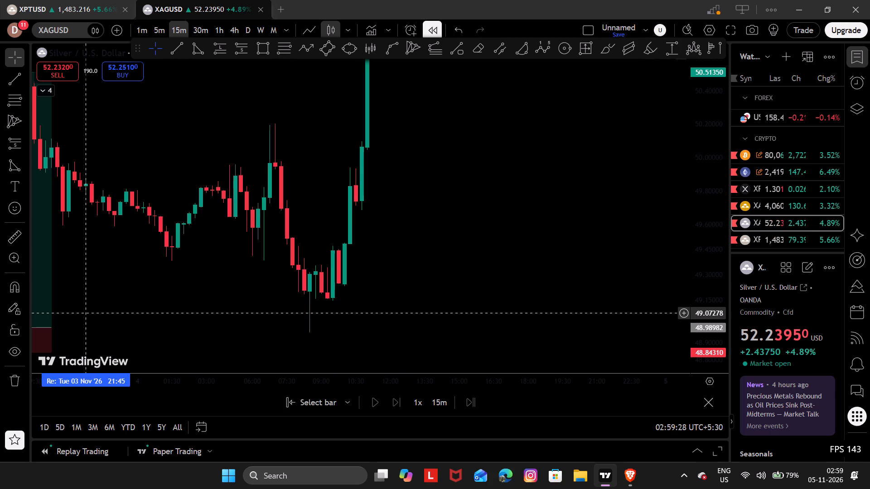
drag(186, 311, 77, 389)
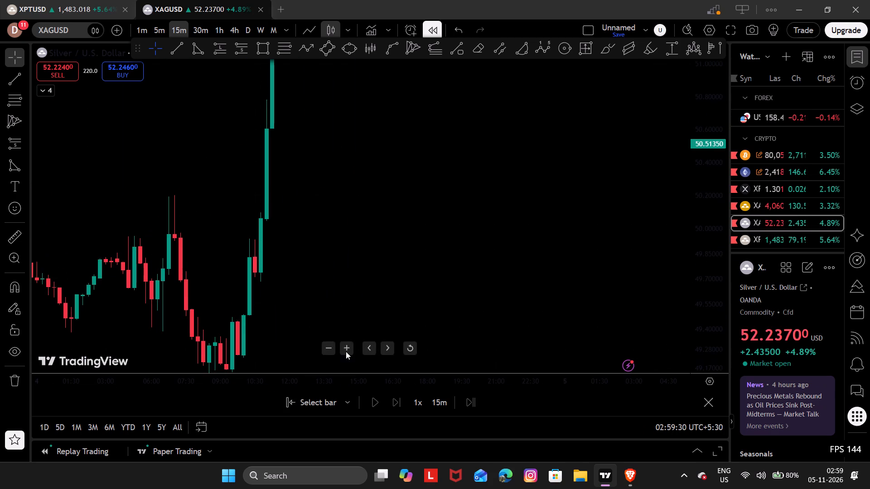
click(377, 402)
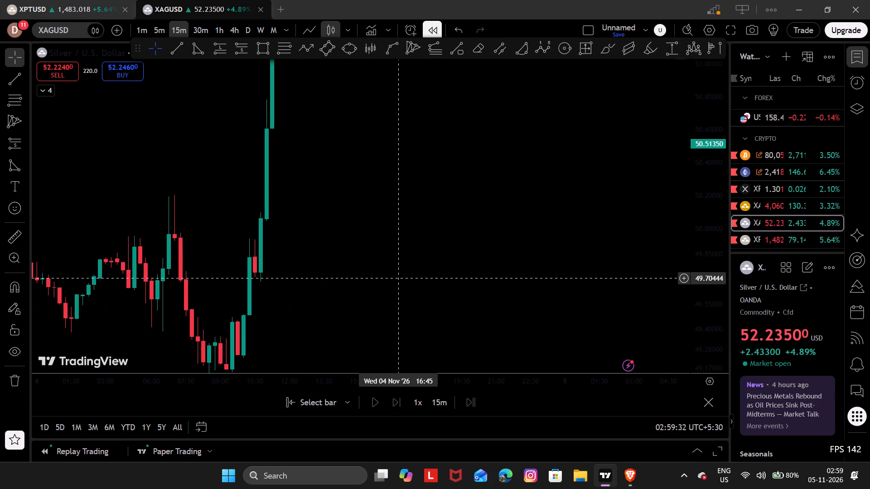
Draw a near-horizontal trend line at about 49.37 from 01:30 to about 13:00 on 4 November on the XAGUSD chart.
drag(398, 278, 549, 245)
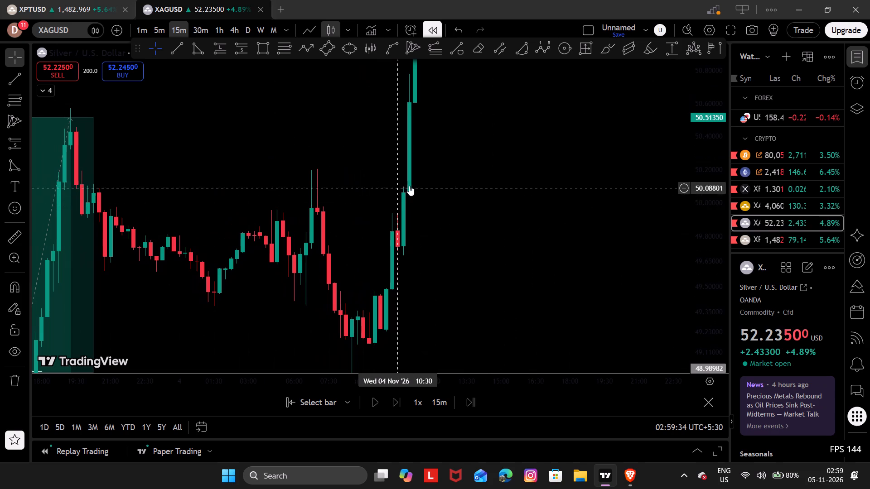
drag(517, 216, 544, 235)
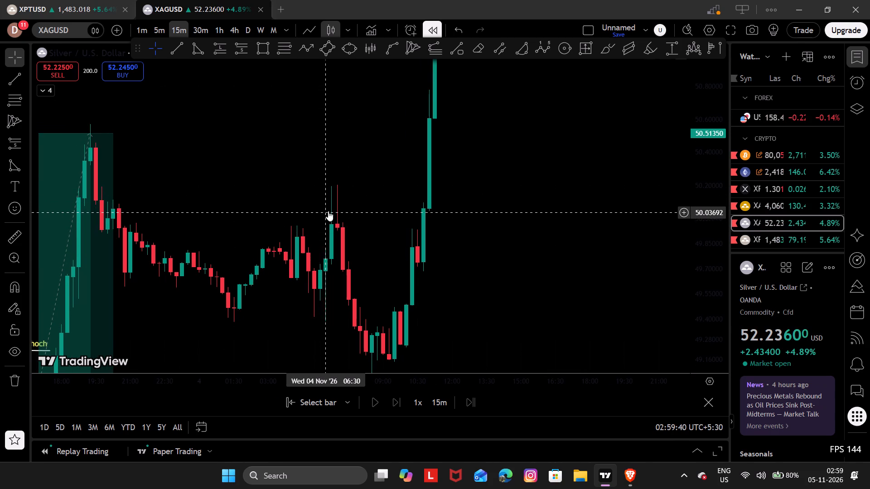
drag(397, 187, 369, 111)
scroll(384, 166, right, 1)
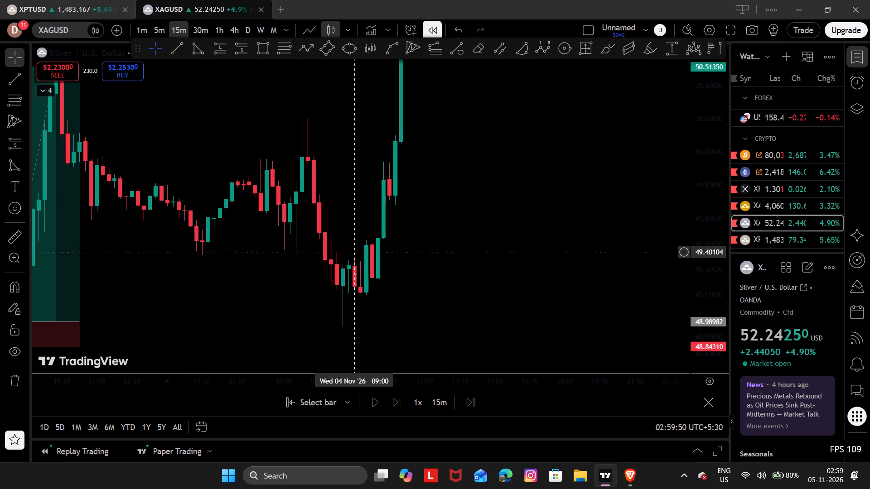
click(176, 59)
click(176, 48)
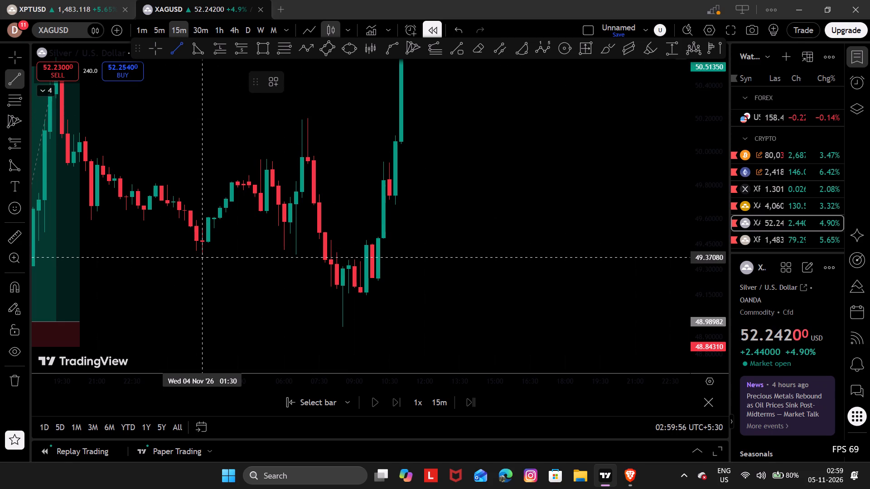
drag(202, 257, 357, 256)
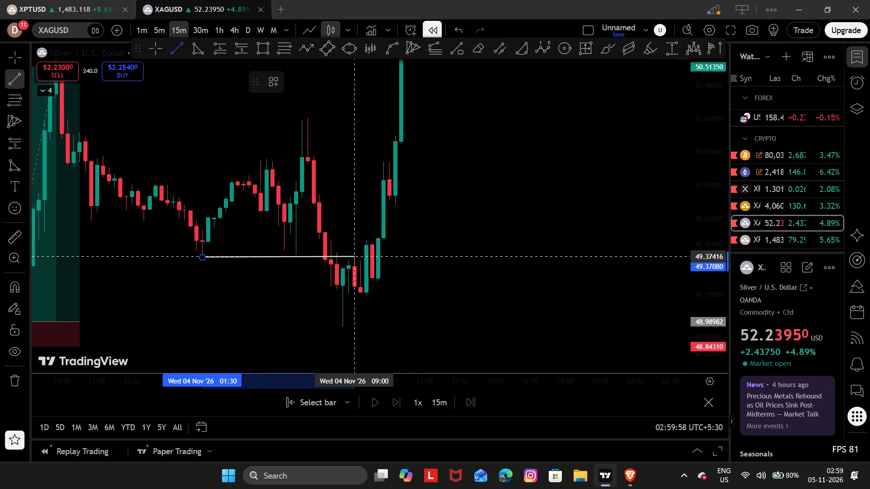
drag(357, 256, 447, 258)
click(447, 258)
click(467, 273)
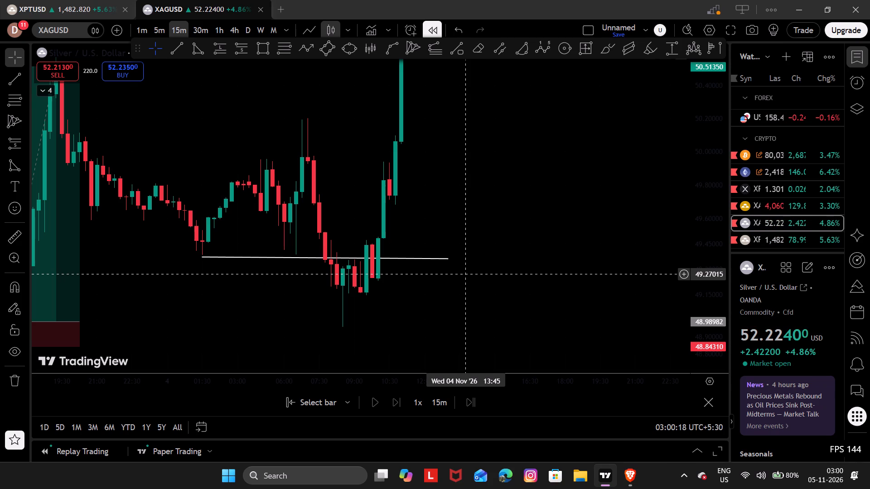
Open the subscription pricing page in the browser from the intraday bar replay upgrade offer.
drag(497, 191, 387, 433)
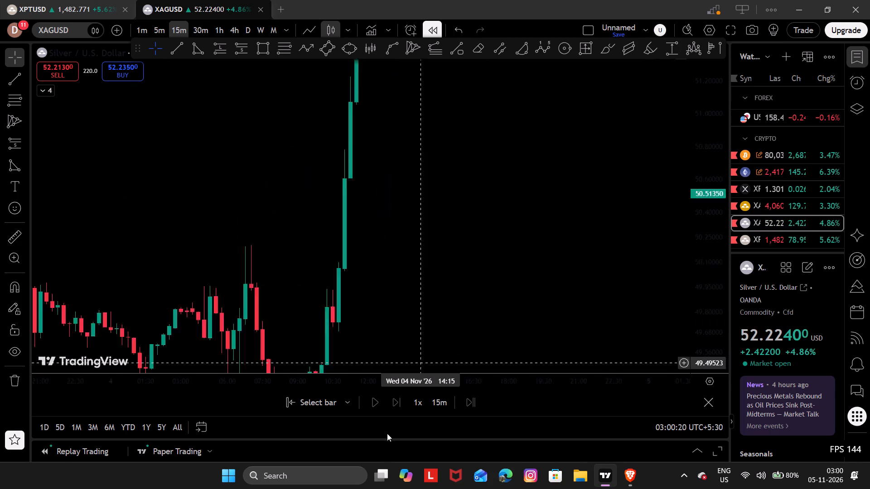
drag(387, 433, 402, 488)
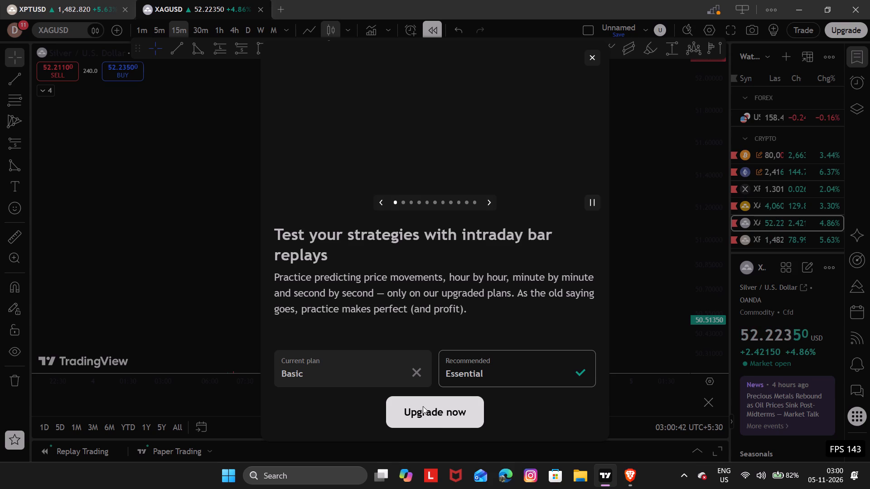
click(423, 406)
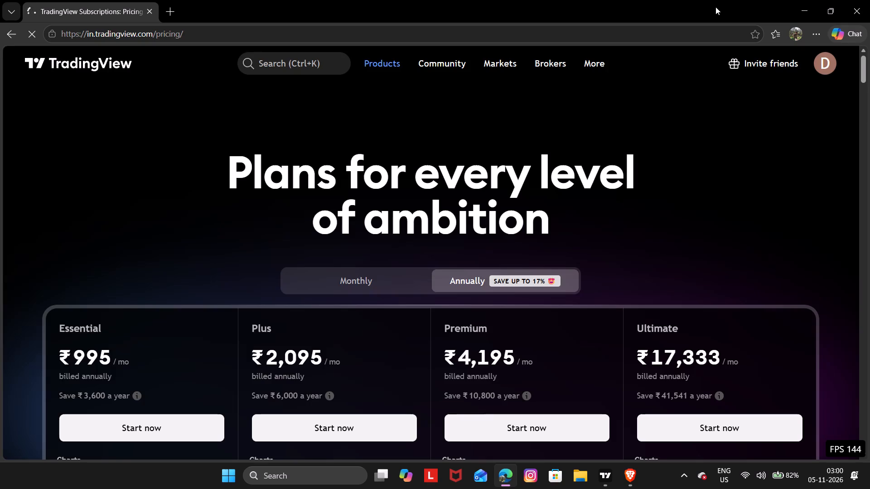
Compare the prices and features of the Essential, Plus, Premium and Ultimate plans, then close the browser window.
scroll(398, 158, down, 1)
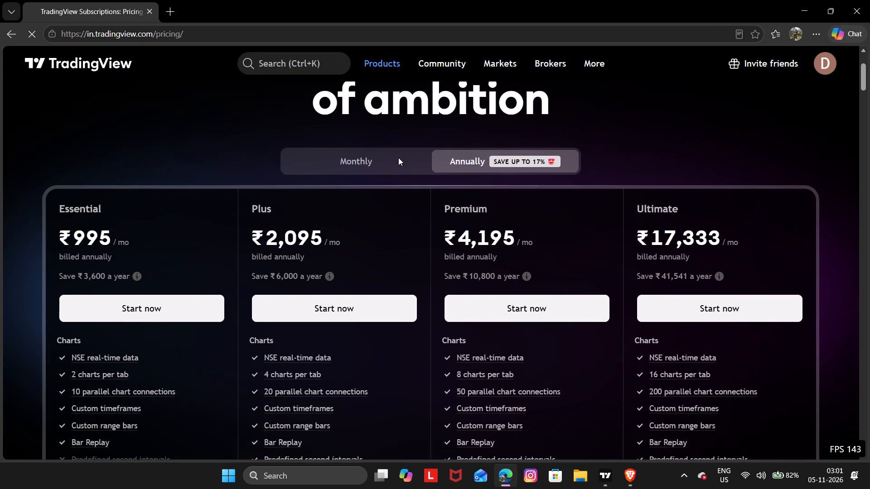
scroll(398, 158, down, 1)
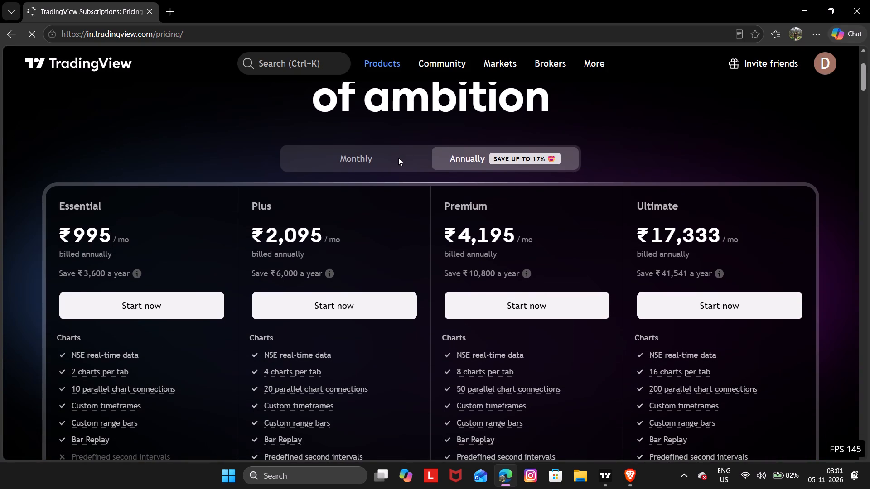
scroll(398, 158, down, 2)
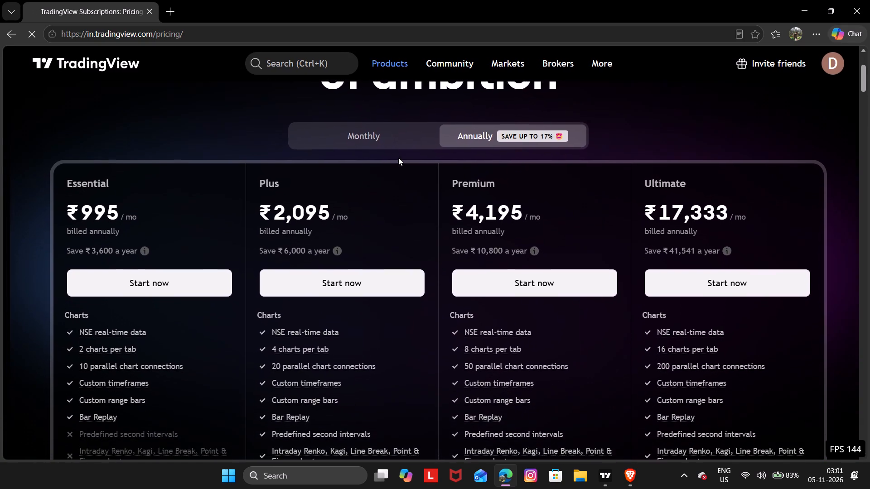
scroll(412, 211, left, 1)
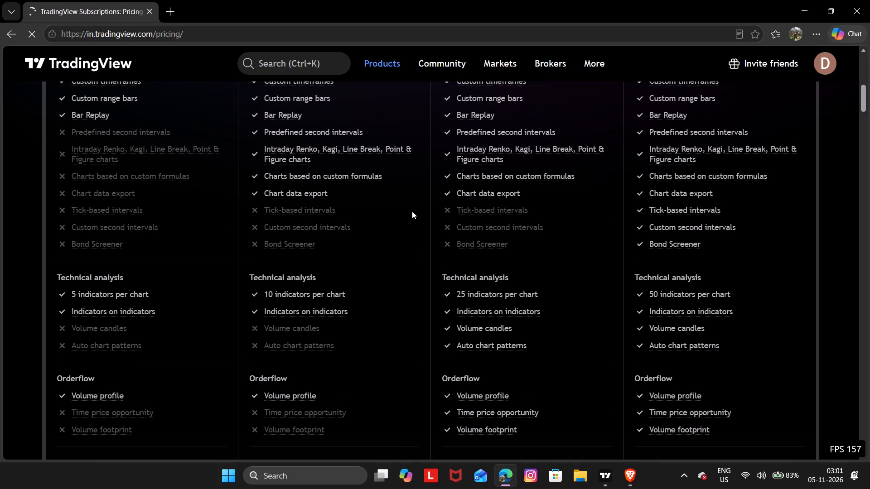
scroll(412, 211, left, 1)
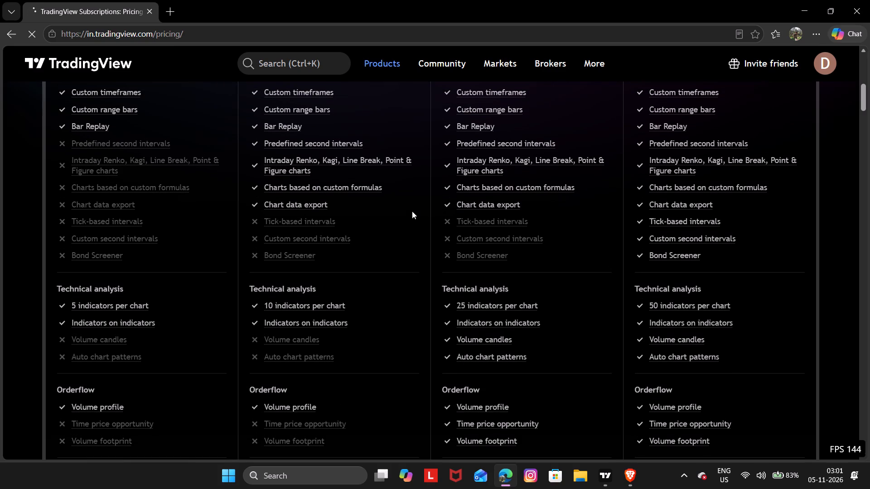
scroll(412, 211, left, 1)
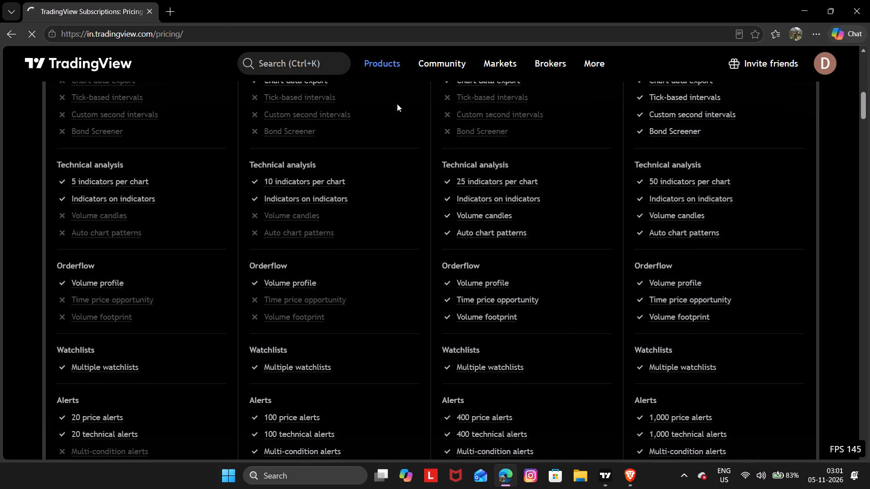
scroll(191, 15, up, 1)
scroll(191, 15, down, 2)
scroll(191, 15, left, 1)
scroll(191, 15, up, 4)
scroll(391, 260, down, 3)
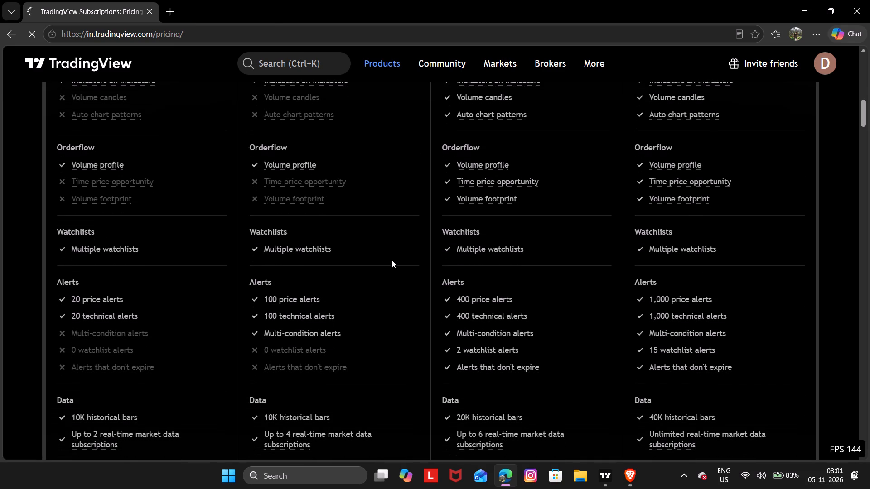
click(391, 260)
scroll(391, 260, down, 2)
click(391, 260)
scroll(394, 268, up, 5)
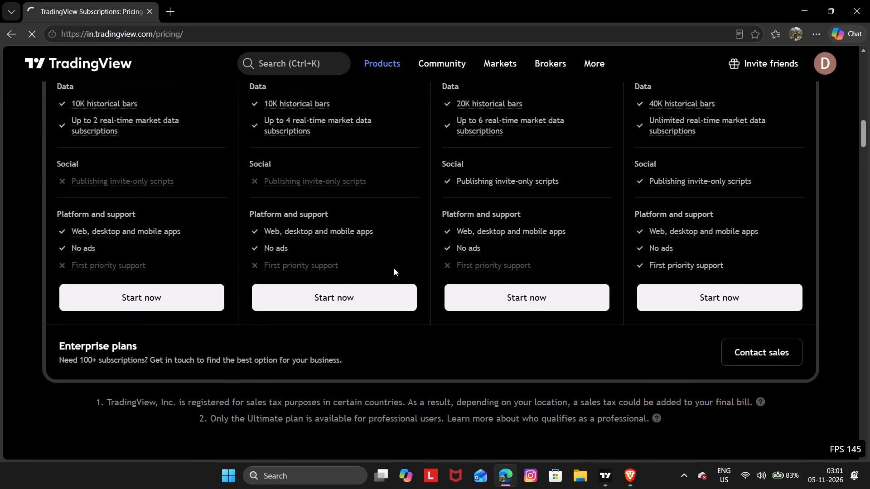
scroll(394, 268, up, 1)
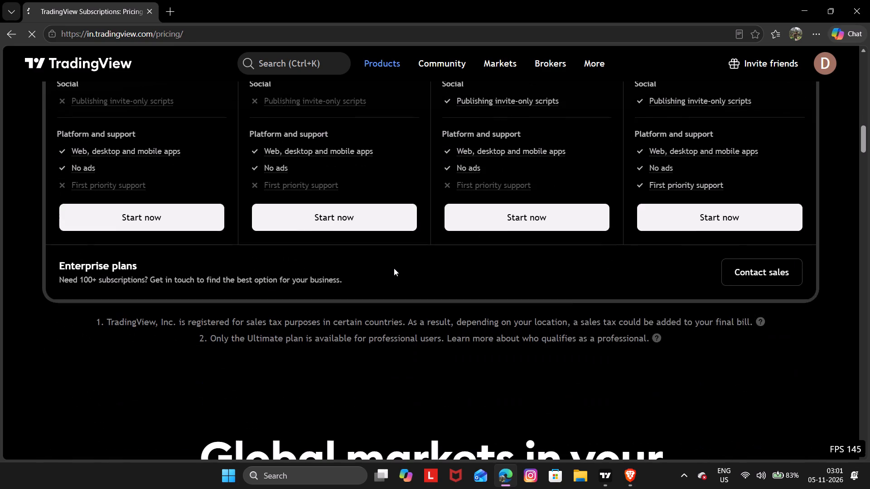
scroll(394, 268, up, 6)
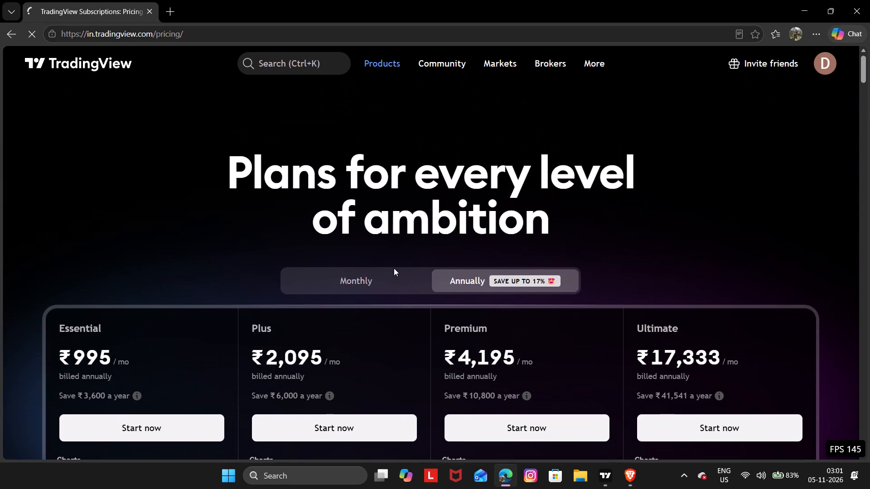
scroll(394, 268, down, 2)
click(394, 268)
scroll(394, 268, down, 1)
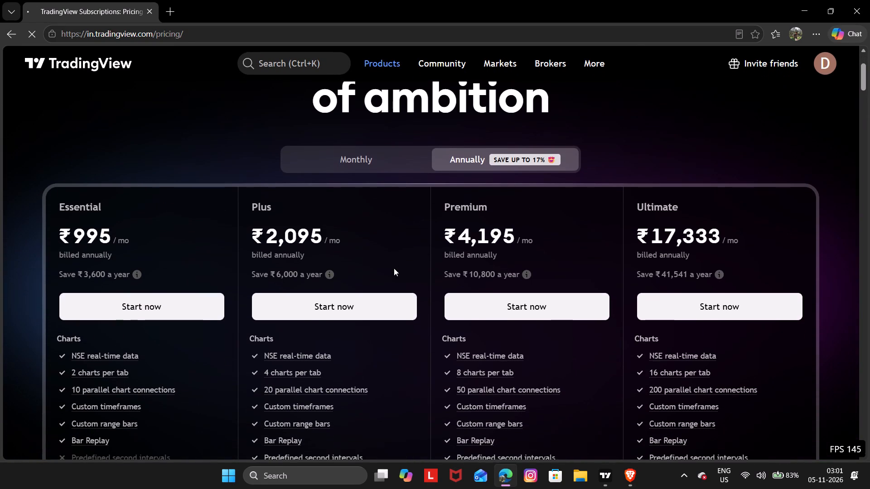
scroll(394, 268, down, 1)
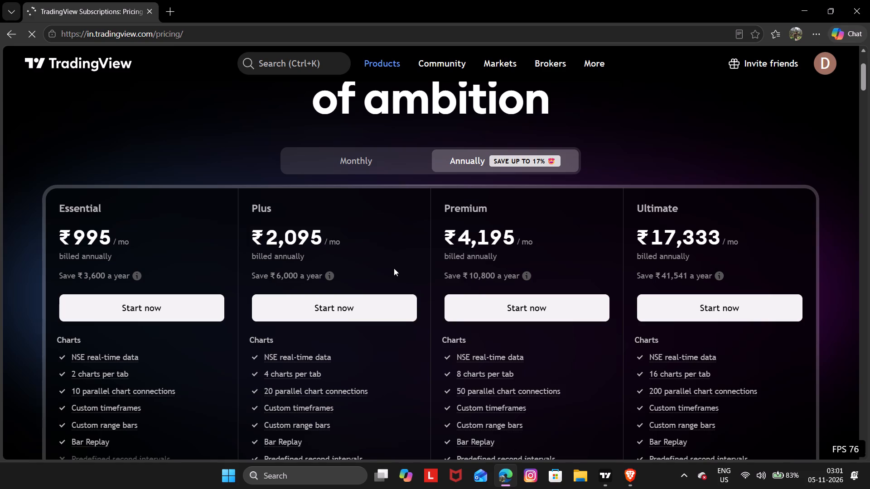
scroll(394, 268, down, 1)
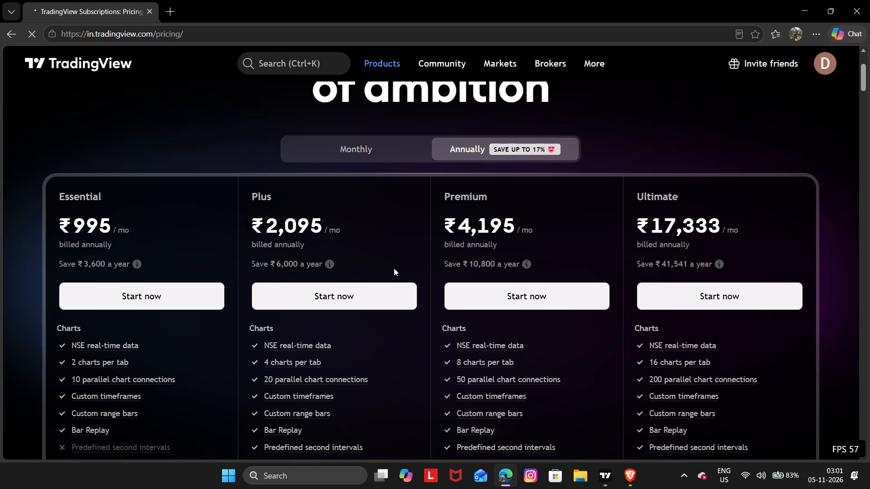
scroll(394, 268, down, 2)
scroll(353, 268, down, 2)
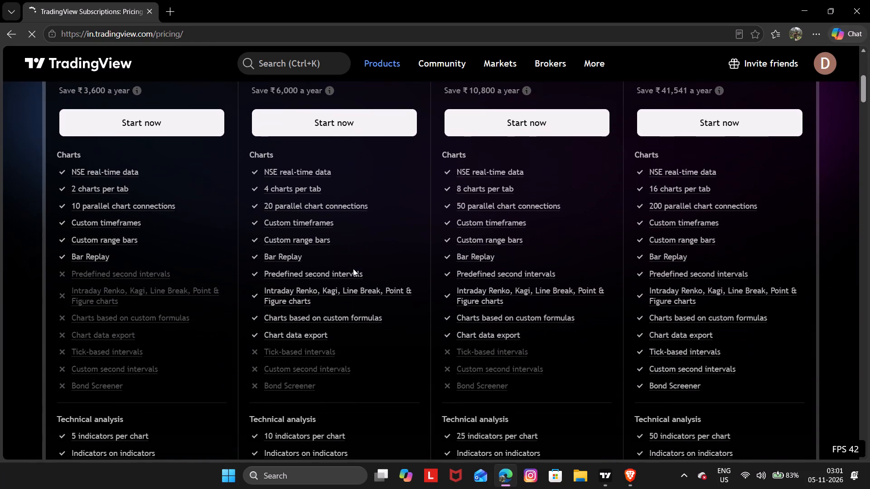
click(353, 268)
scroll(353, 268, down, 3)
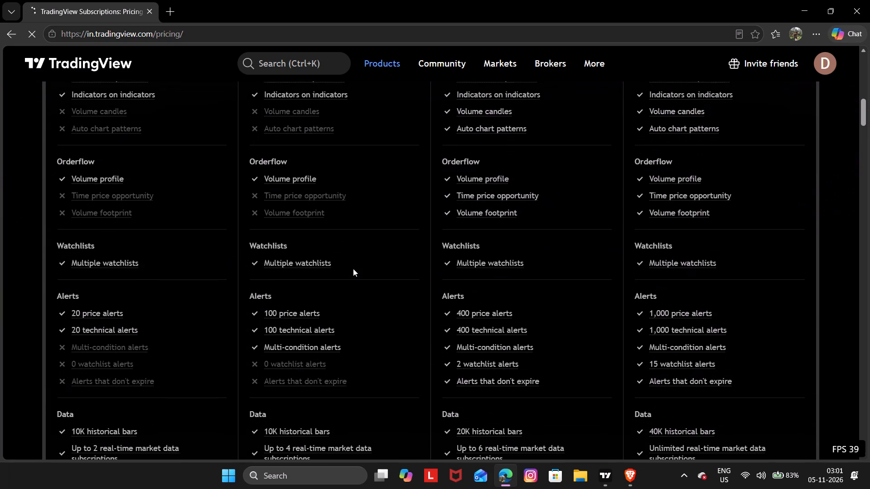
scroll(353, 268, down, 1)
scroll(353, 268, up, 8)
scroll(345, 234, down, 1)
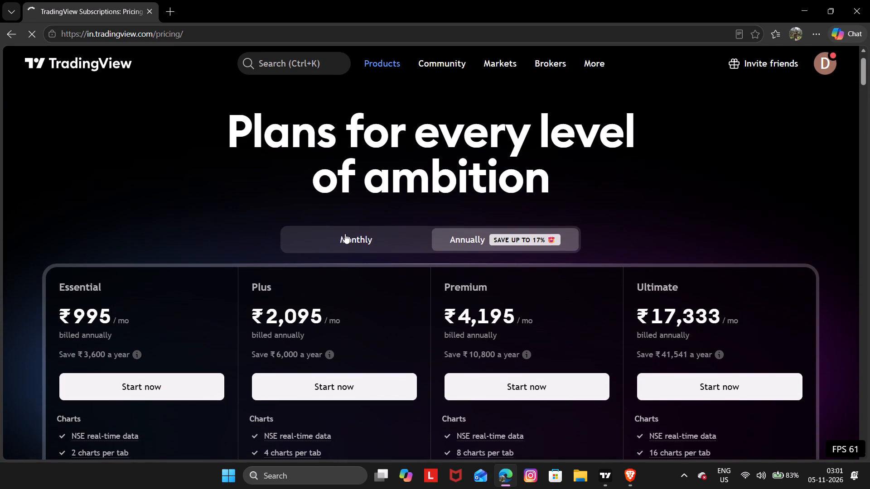
scroll(345, 234, down, 2)
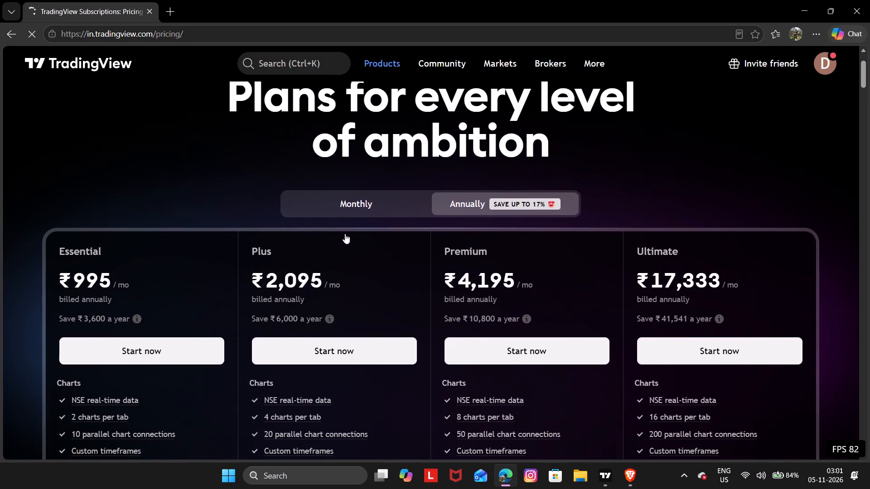
scroll(345, 234, down, 1)
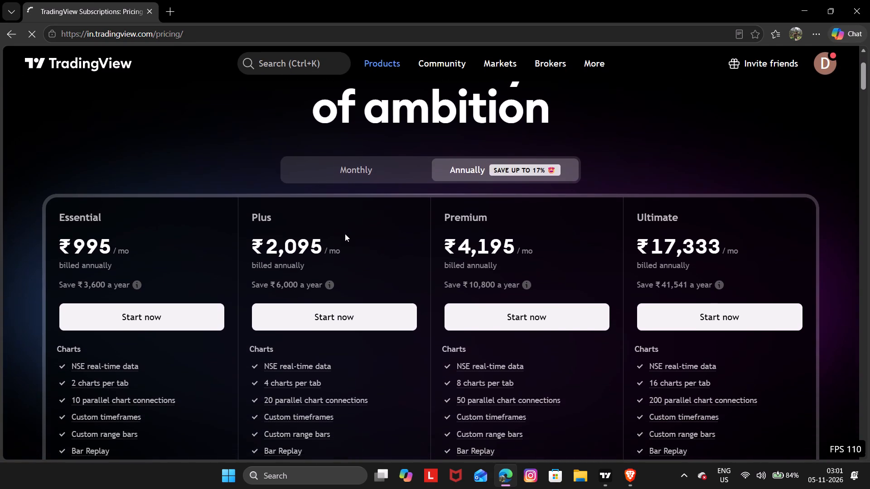
scroll(345, 234, down, 1)
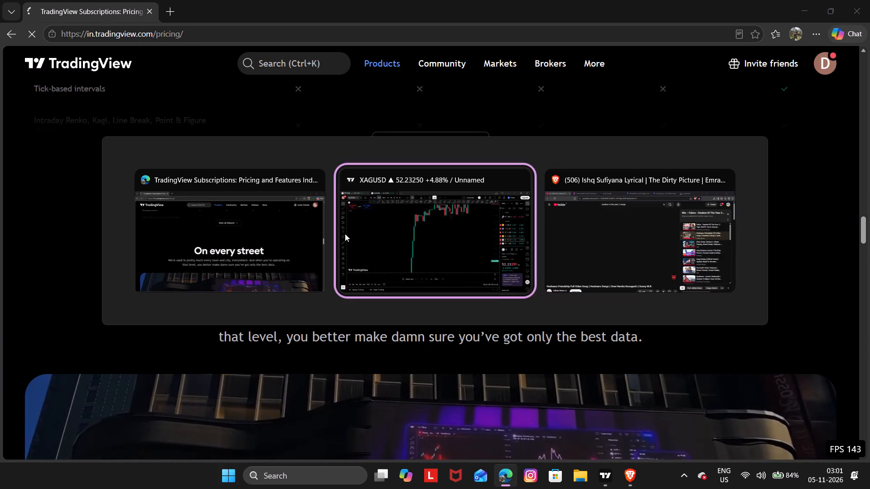
click(868, 0)
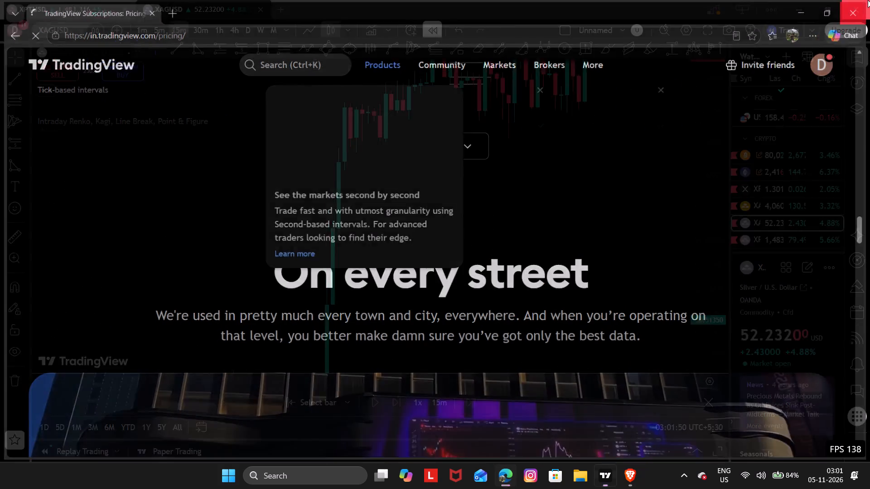
Place a long position on XAGUSD at 14:00 on 4 November with entry about 51.793 and target about 52.493, ending at 18:15.
click(561, 221)
drag(561, 221, 527, 446)
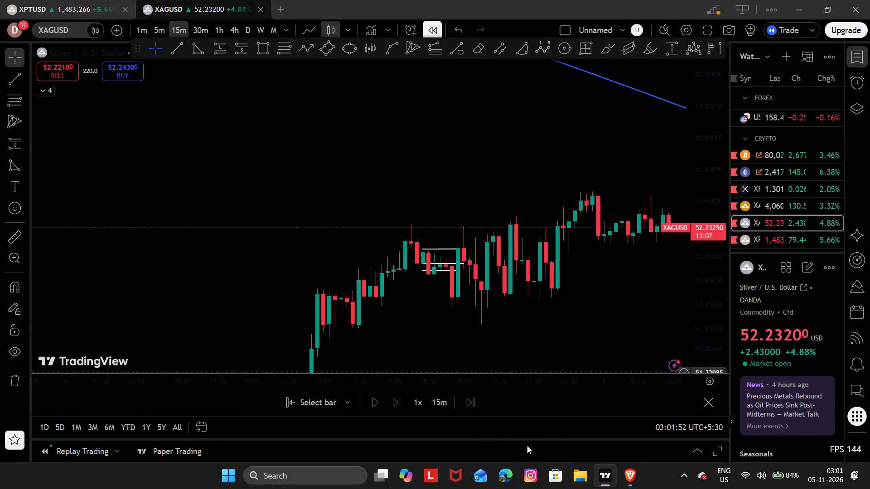
drag(527, 446, 524, 444)
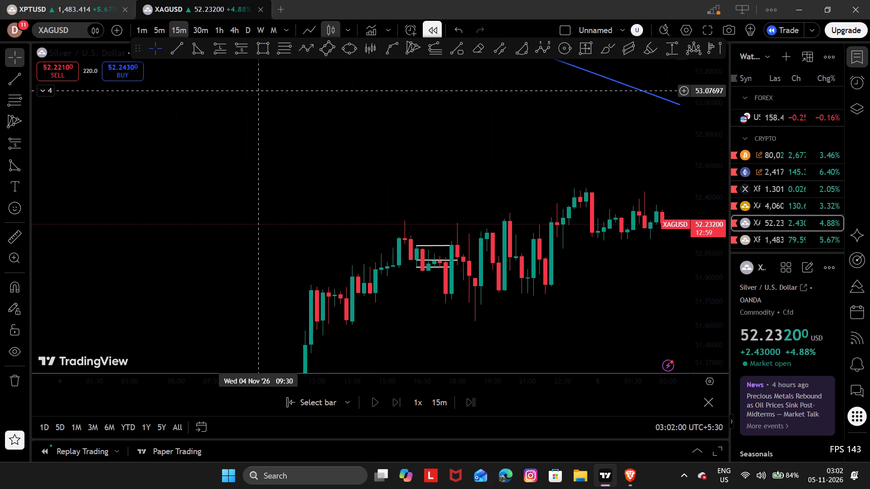
click(227, 48)
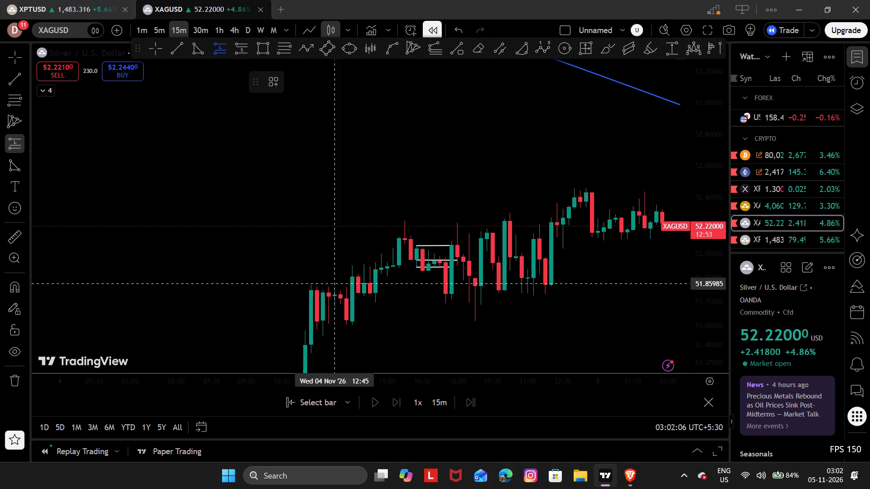
click(364, 294)
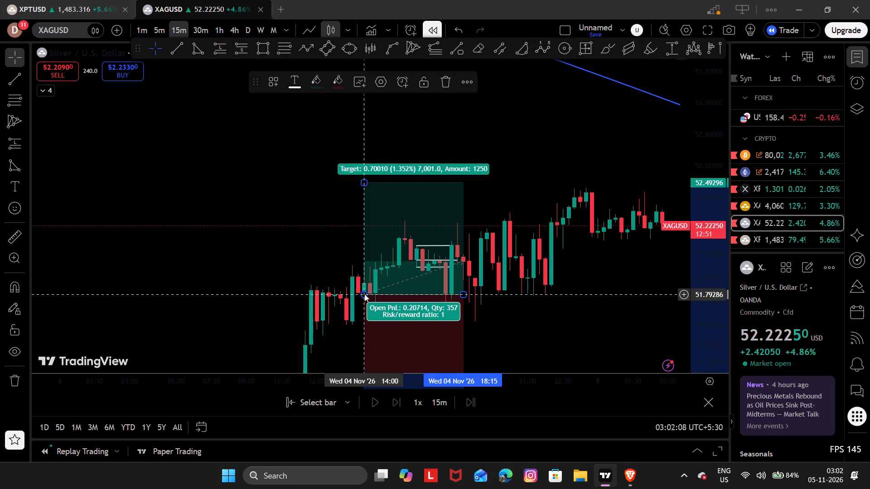
drag(360, 344, 334, 259)
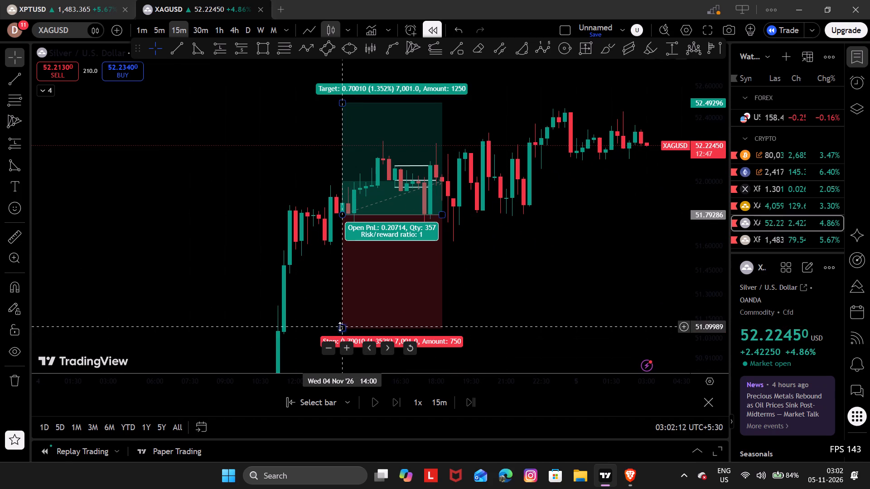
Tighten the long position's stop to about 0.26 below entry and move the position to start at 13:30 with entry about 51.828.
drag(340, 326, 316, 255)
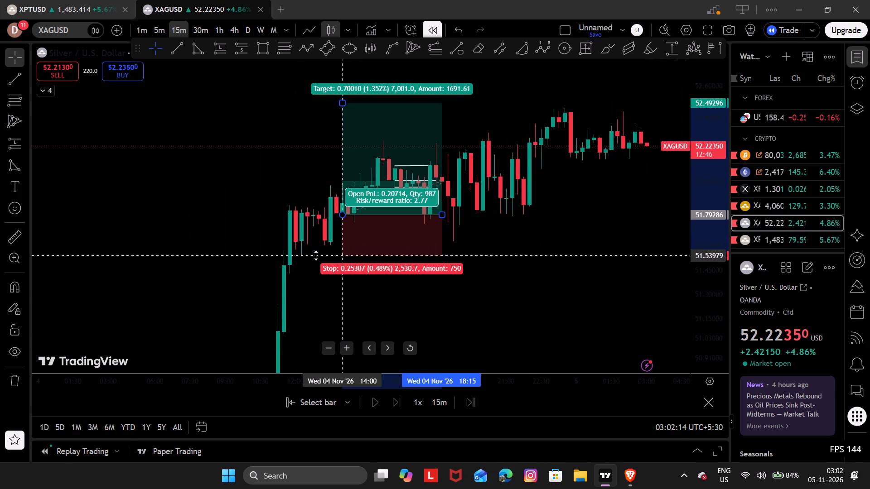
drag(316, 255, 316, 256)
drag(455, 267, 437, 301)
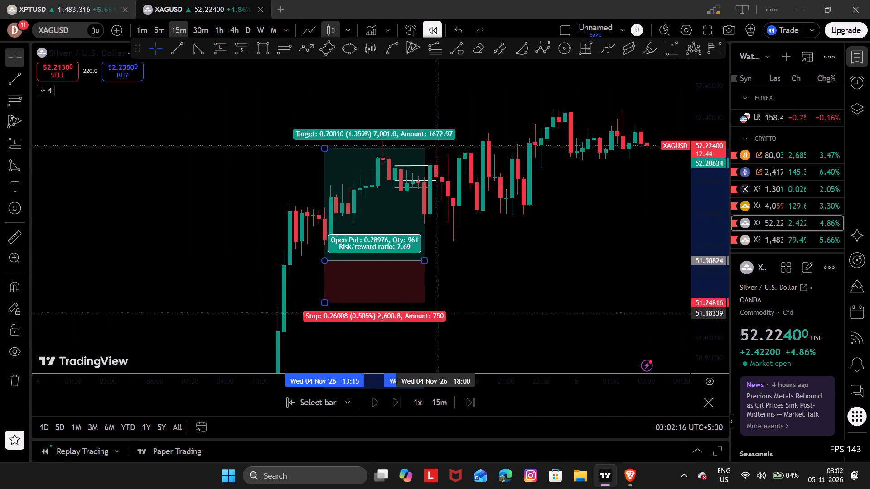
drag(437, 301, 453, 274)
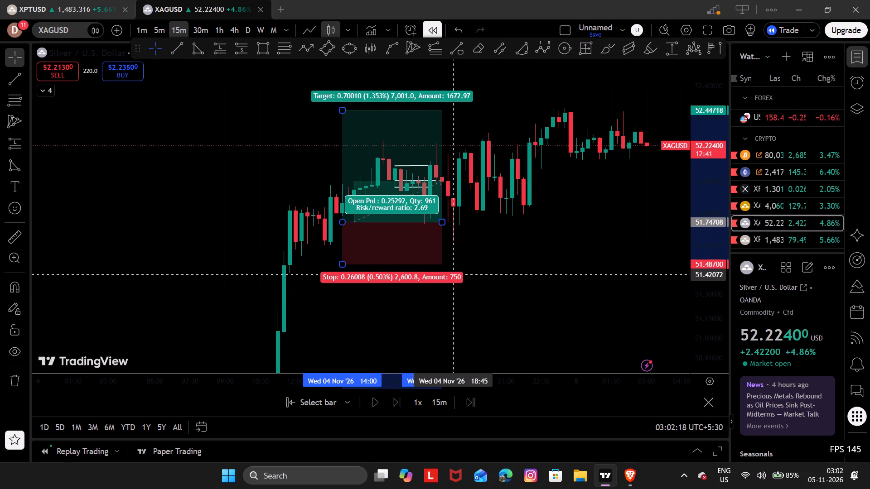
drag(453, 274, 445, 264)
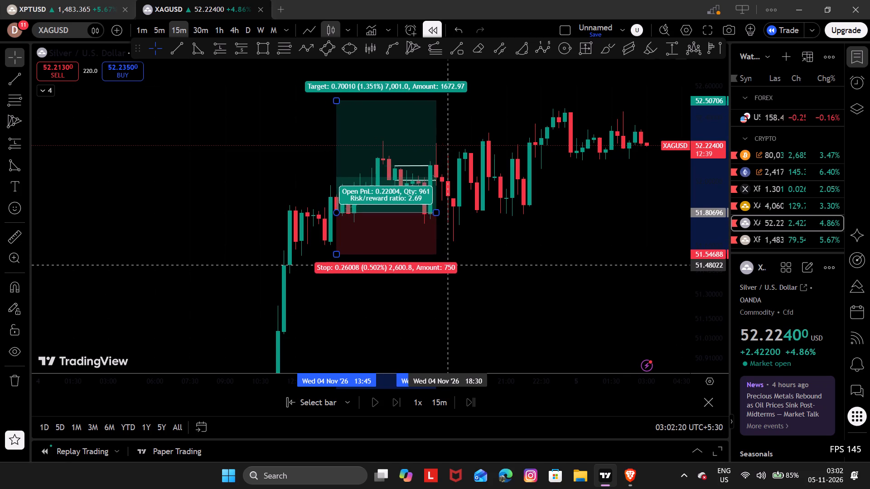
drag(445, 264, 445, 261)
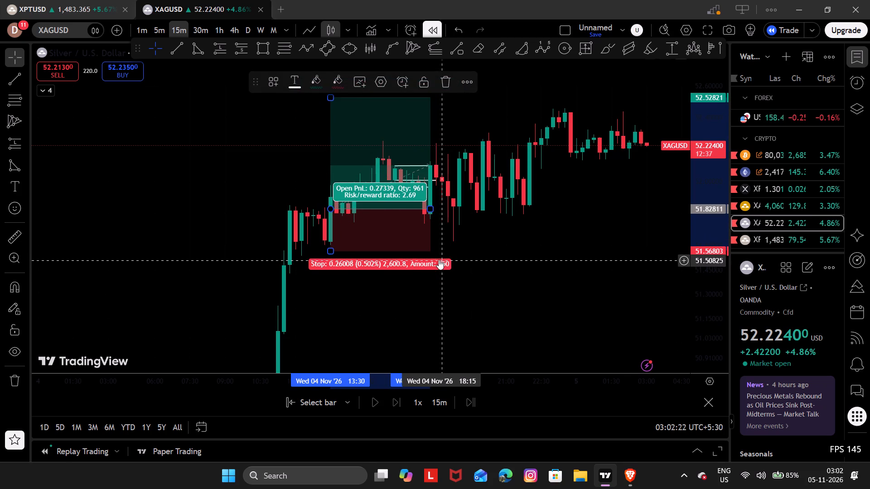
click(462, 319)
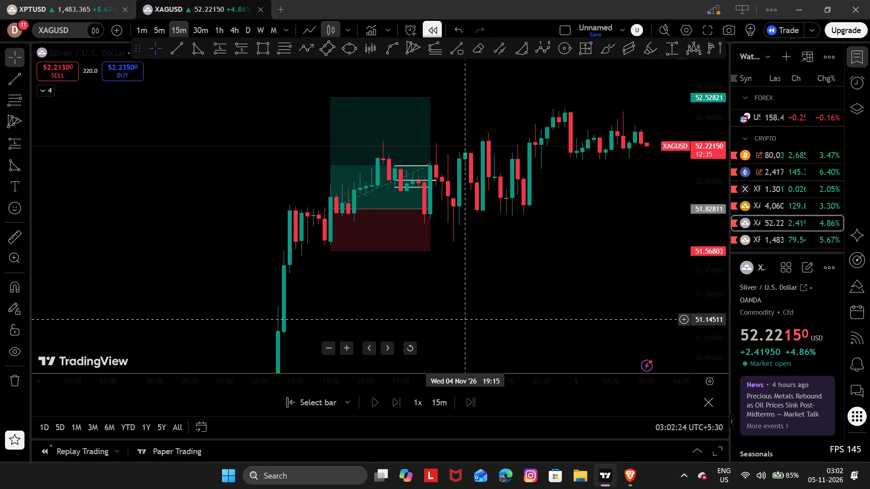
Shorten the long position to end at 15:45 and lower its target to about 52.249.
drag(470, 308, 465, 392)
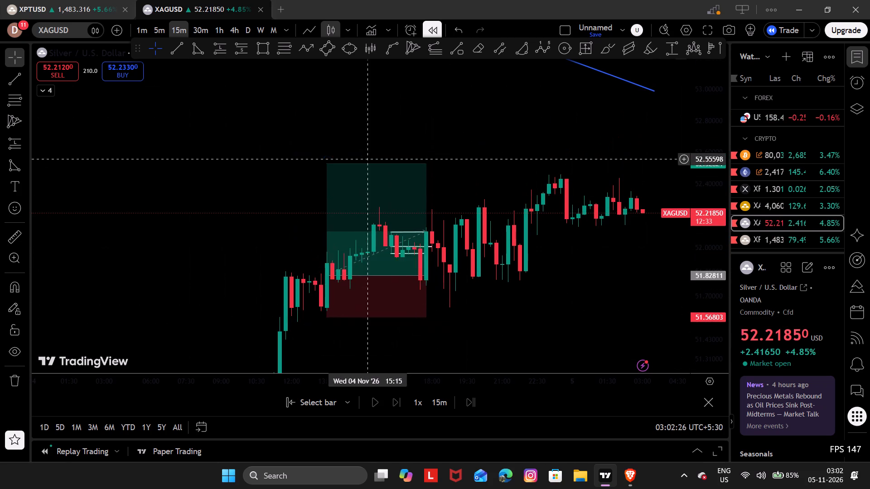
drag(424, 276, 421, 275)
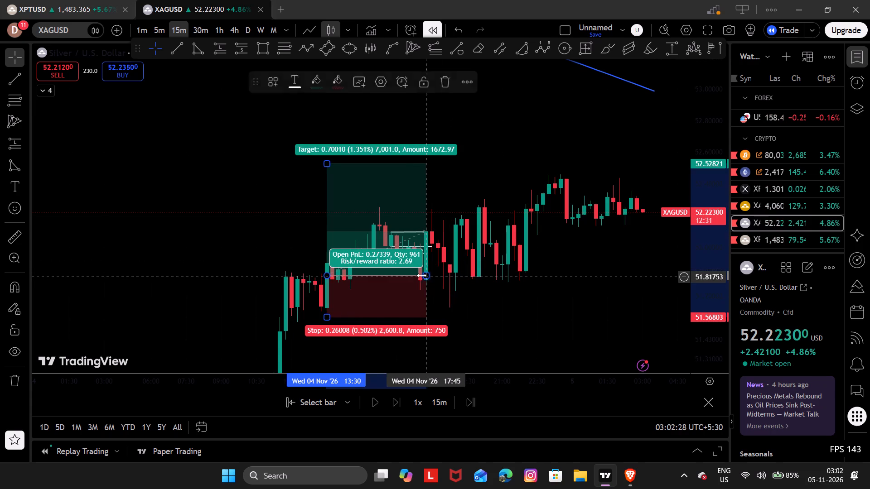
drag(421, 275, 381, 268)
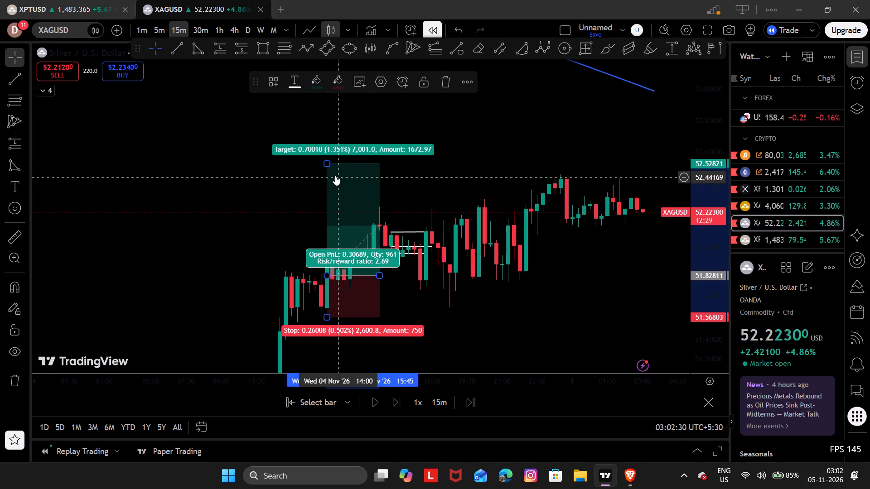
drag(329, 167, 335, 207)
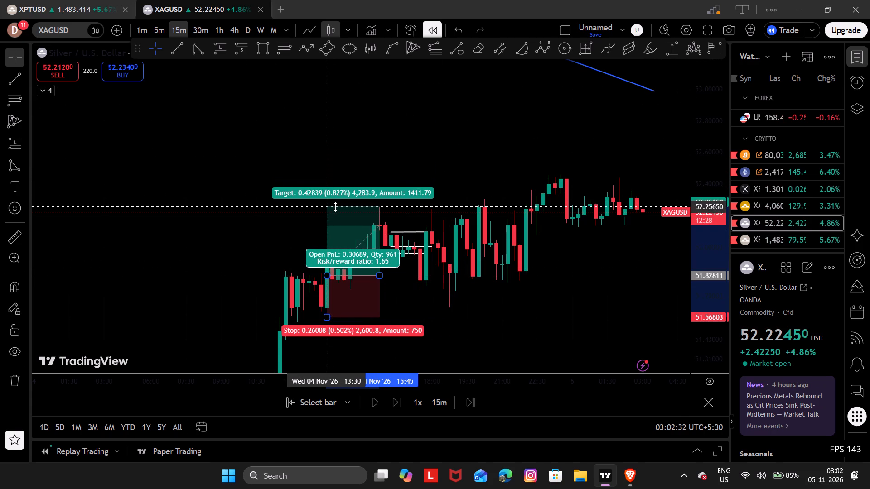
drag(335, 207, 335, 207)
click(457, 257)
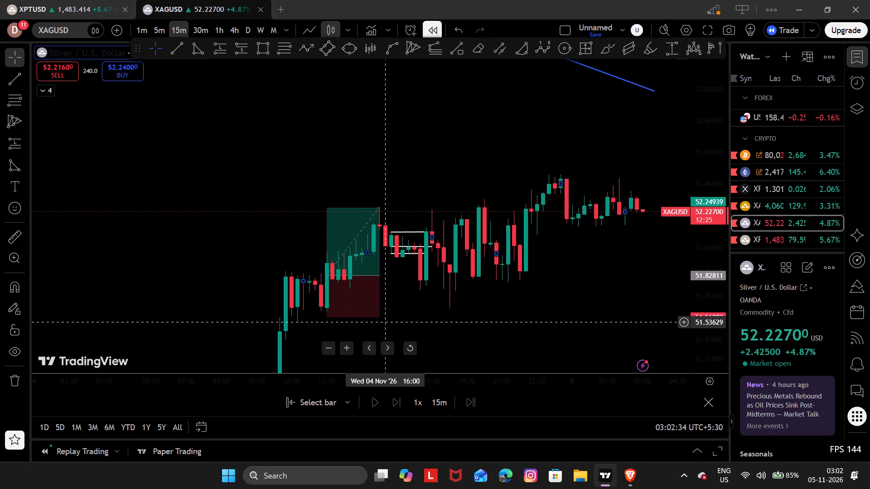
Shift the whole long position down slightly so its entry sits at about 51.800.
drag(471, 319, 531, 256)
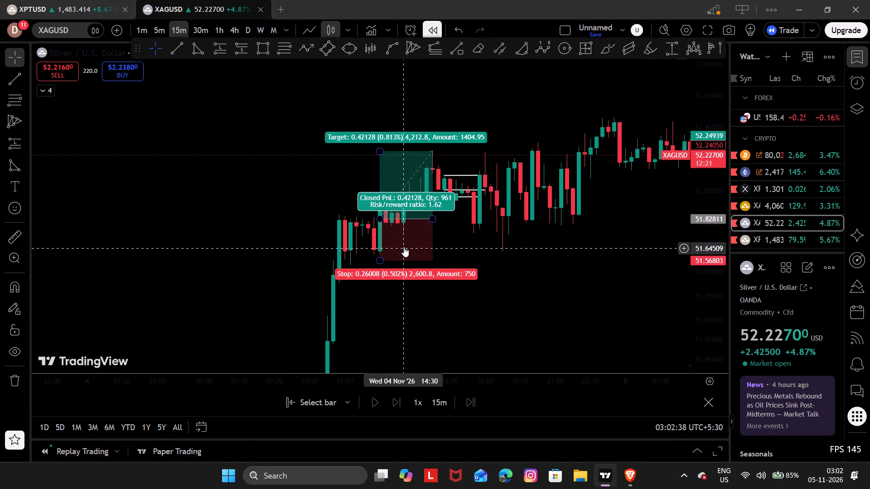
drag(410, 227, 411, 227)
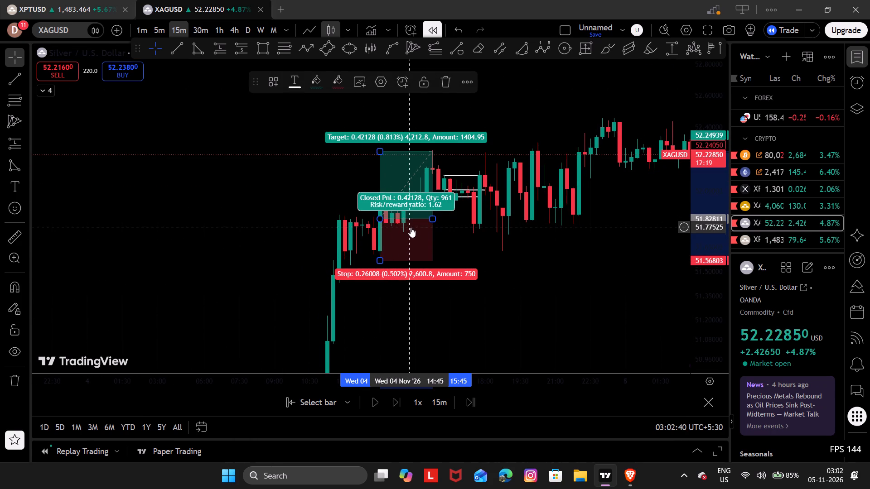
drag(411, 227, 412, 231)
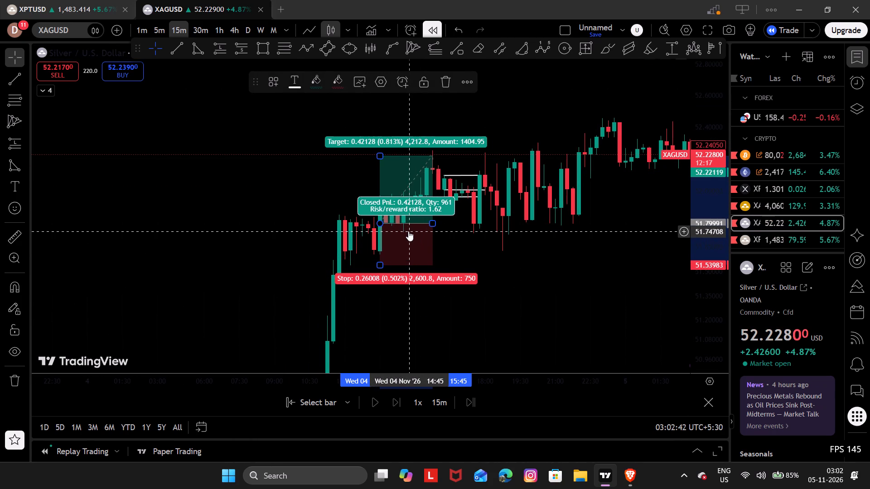
Delete the long position that starts at 13:30 on 4 November from the XAGUSD chart.
drag(590, 231, 552, 234)
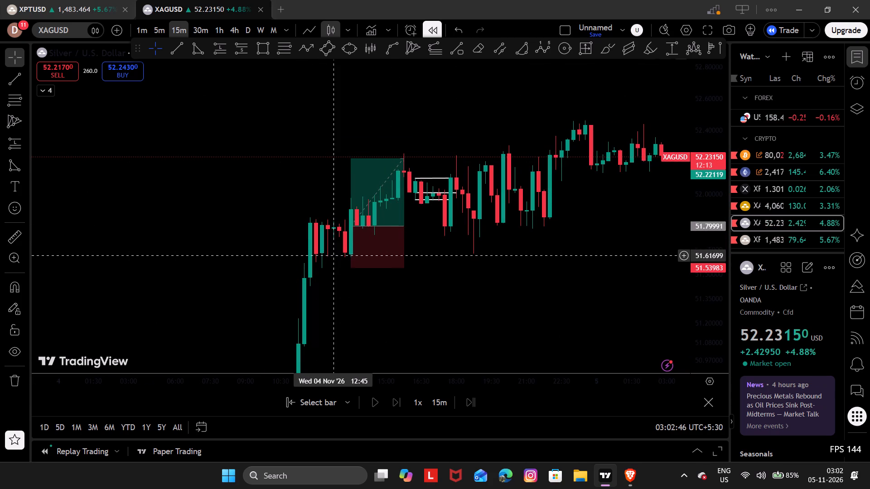
drag(552, 264, 560, 320)
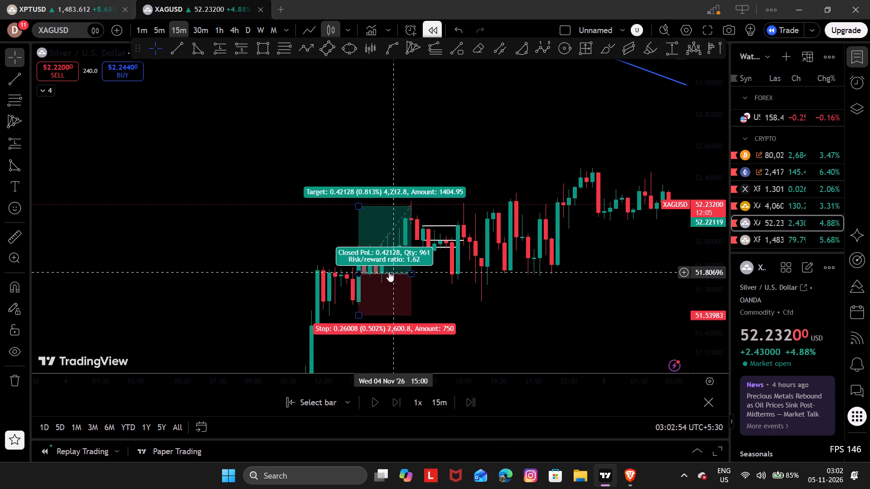
click(374, 259)
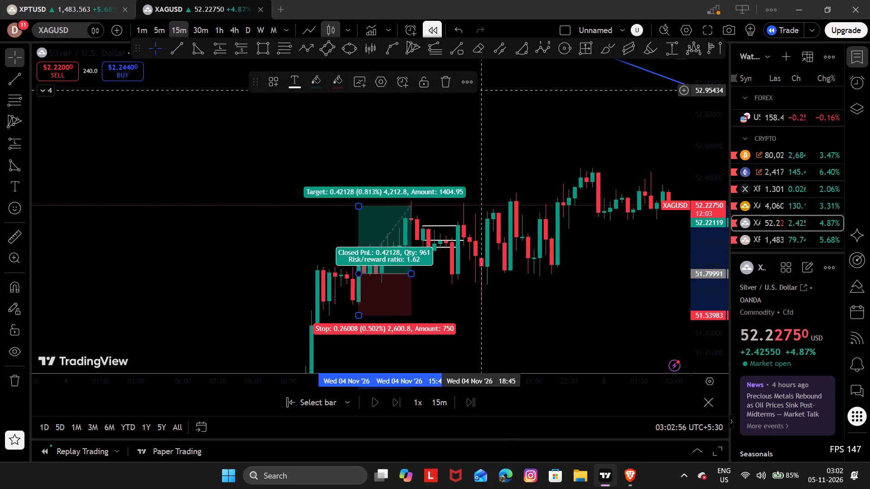
click(444, 92)
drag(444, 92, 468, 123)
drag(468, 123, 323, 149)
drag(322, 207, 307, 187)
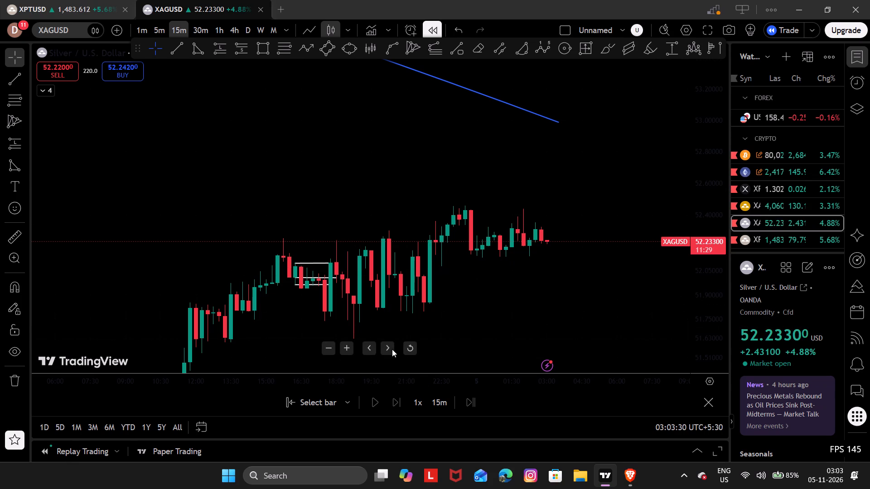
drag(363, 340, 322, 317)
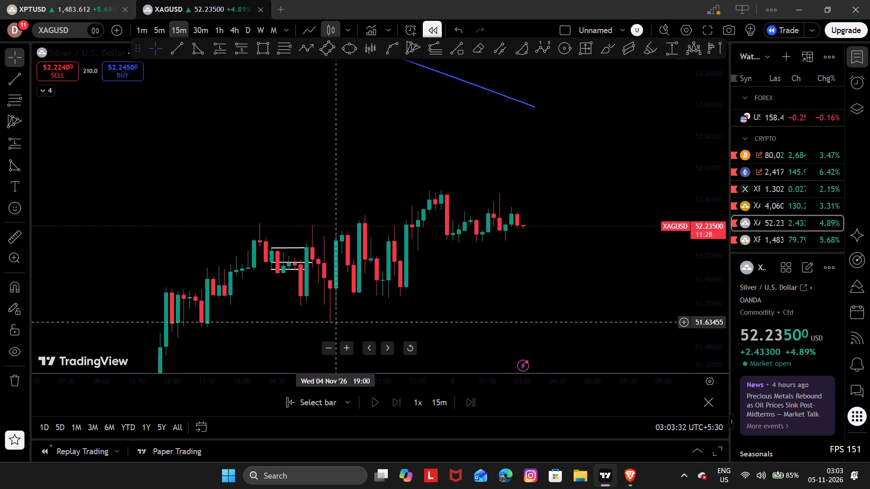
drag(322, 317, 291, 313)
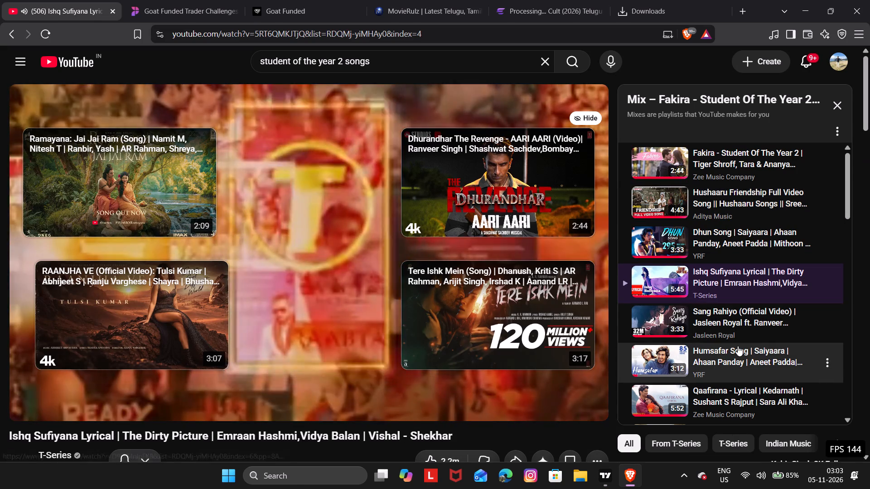
Switch to the Brave browser and try playing "Tu Aake Dekhle" and "Jatt Ludhiyane Da" from the YouTube song mix.
scroll(738, 346, down, 6)
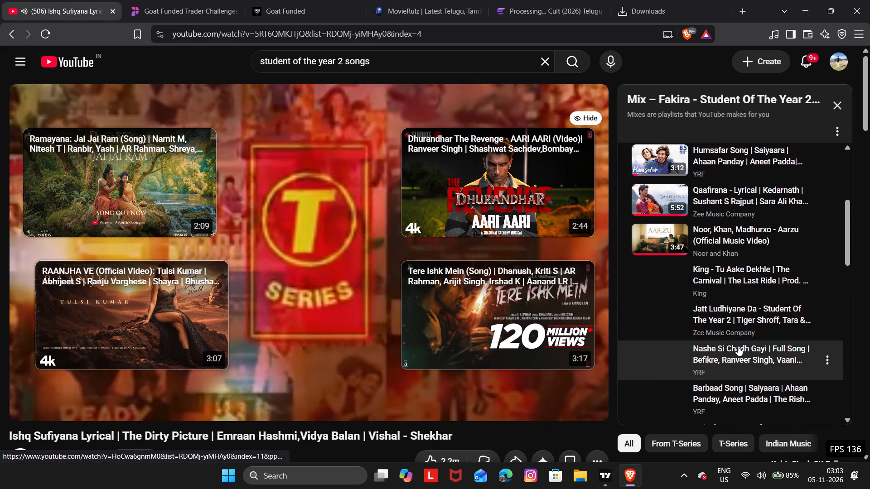
scroll(738, 346, down, 3)
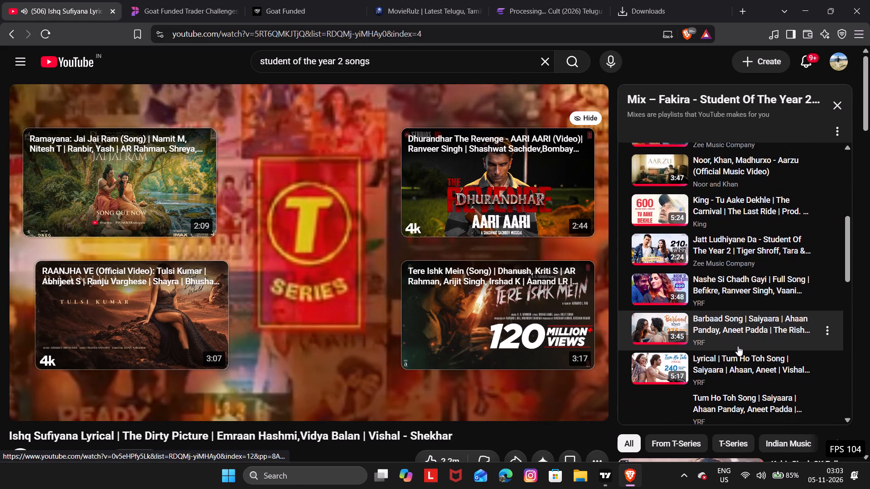
click(687, 229)
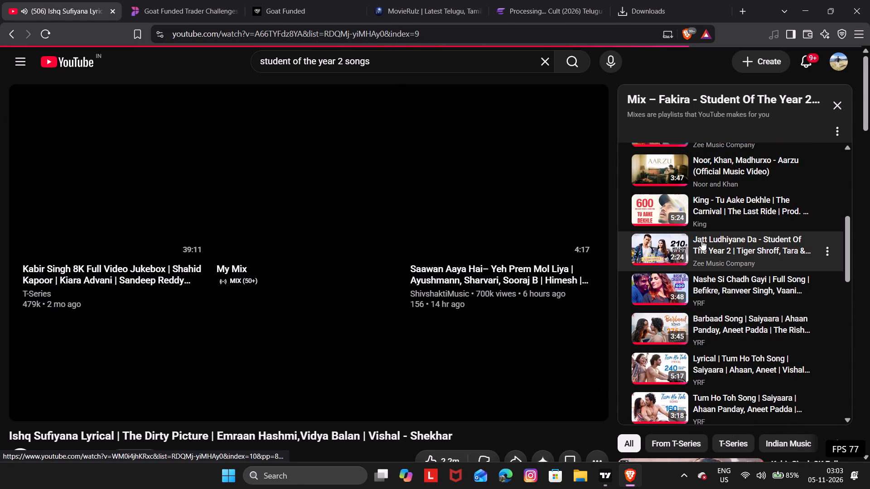
click(701, 240)
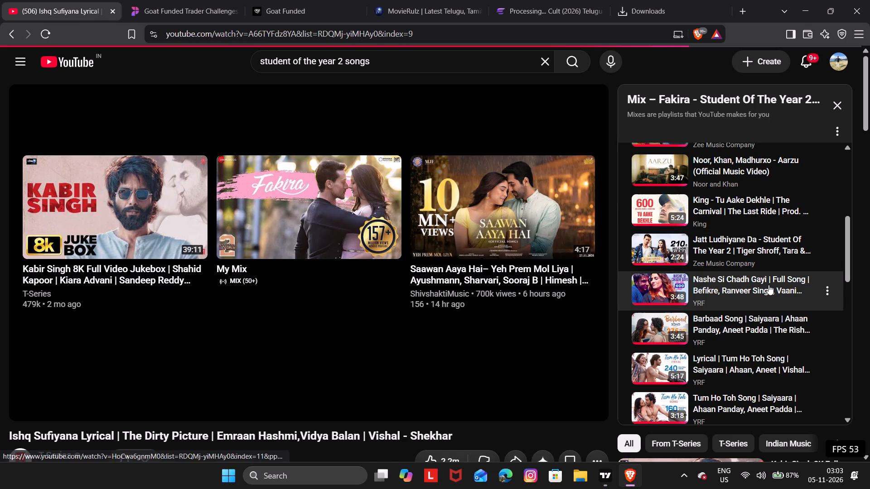
click(744, 250)
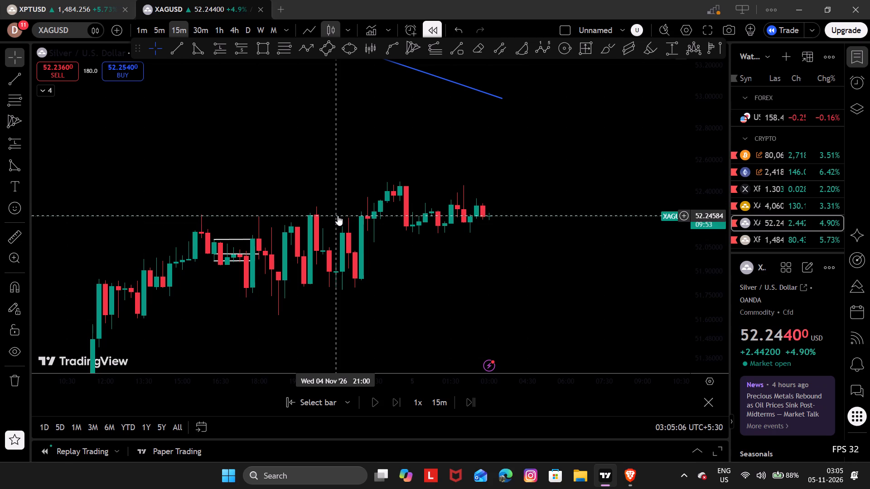
Back on the XAGUSD chart, draw a near-horizontal trend line at about 52.32 from 20:15 on 4 November to 01:30 on 5 November.
click(175, 54)
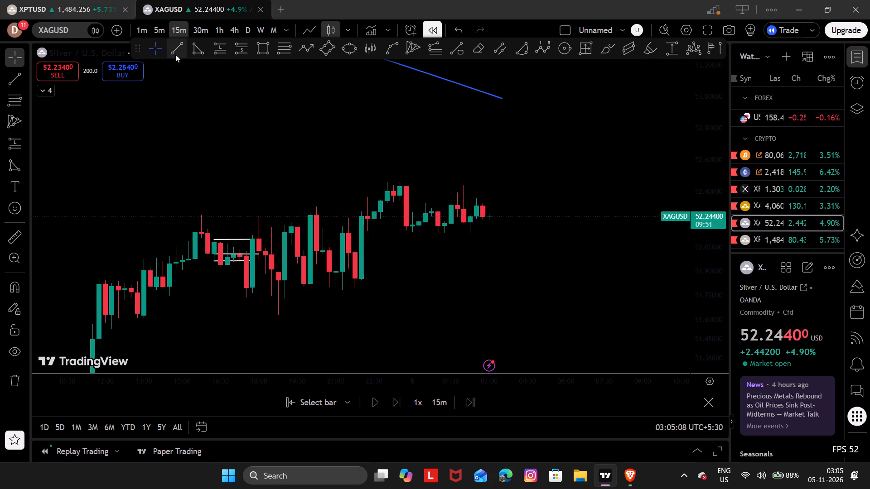
click(317, 203)
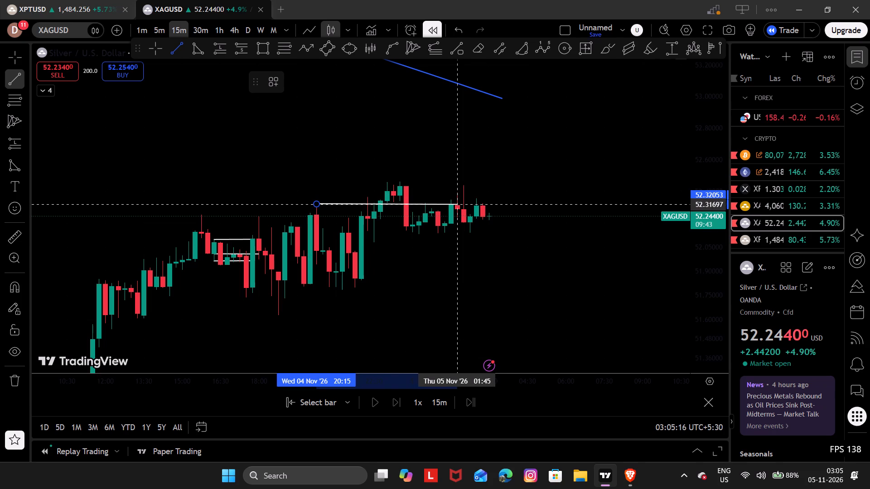
click(452, 204)
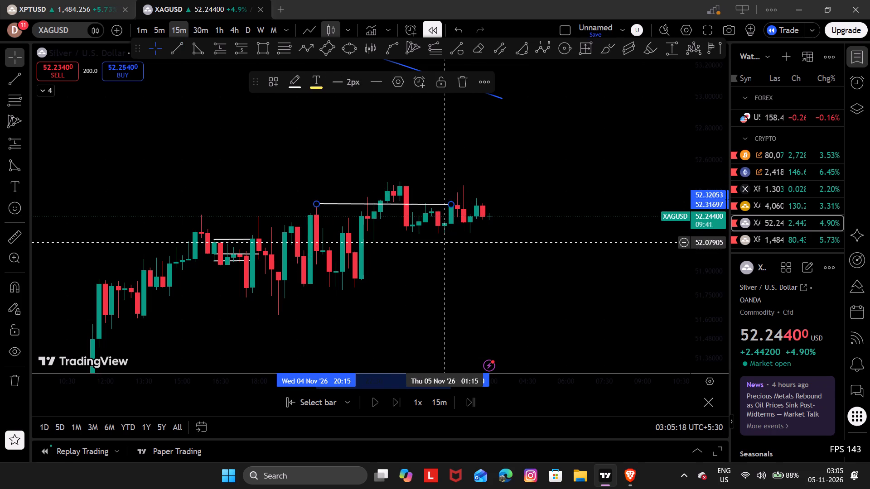
click(443, 242)
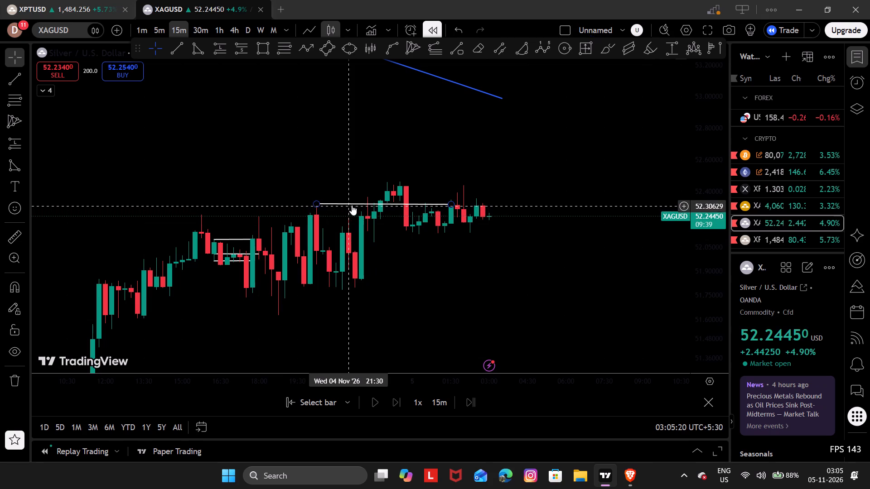
Nudge the new trend line down to start at about 52.313 at 20:15, and raise its 01:30 end point slightly.
click(354, 203)
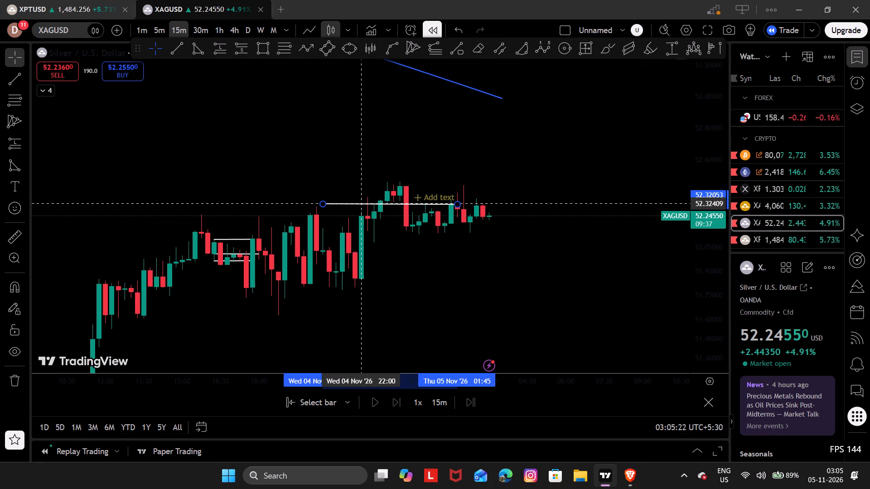
click(356, 202)
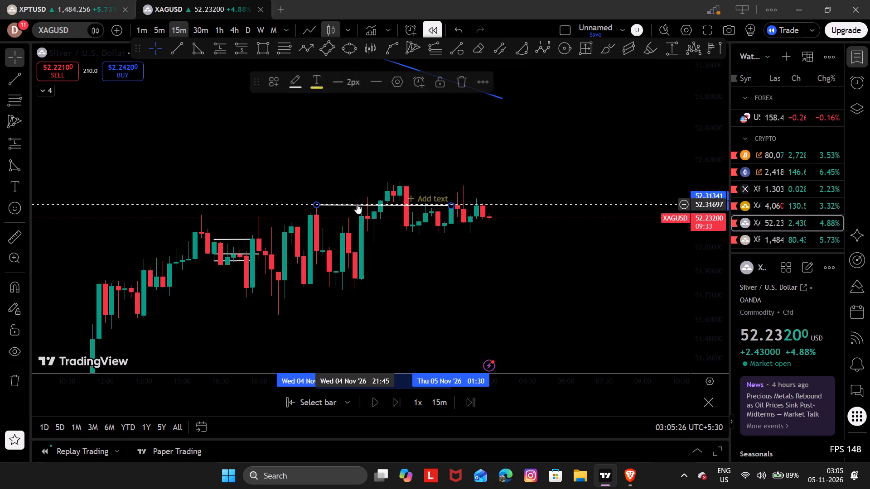
click(474, 234)
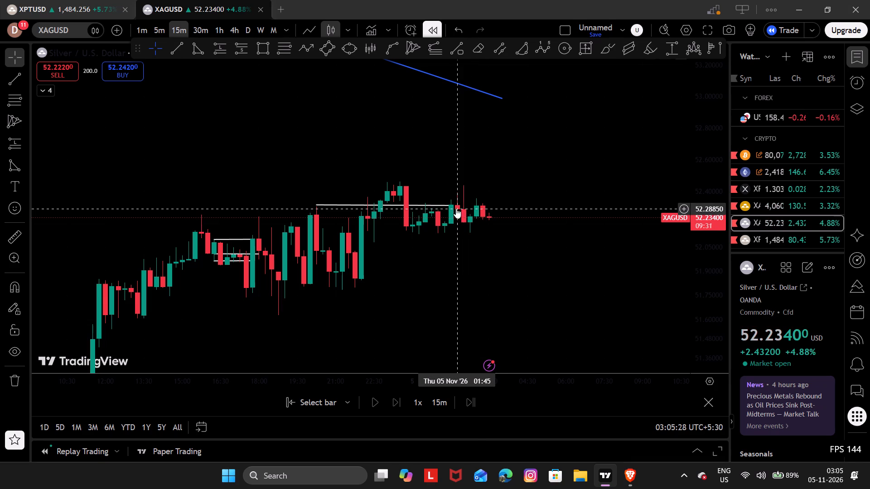
click(452, 206)
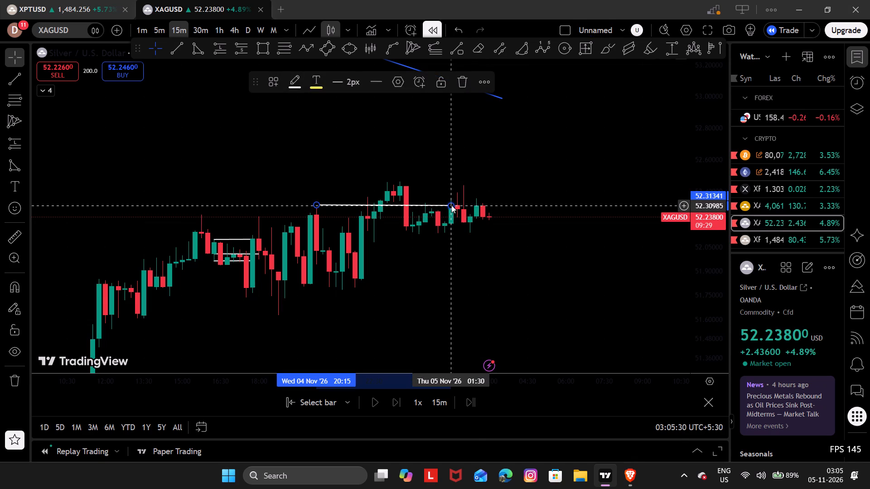
click(450, 203)
click(466, 238)
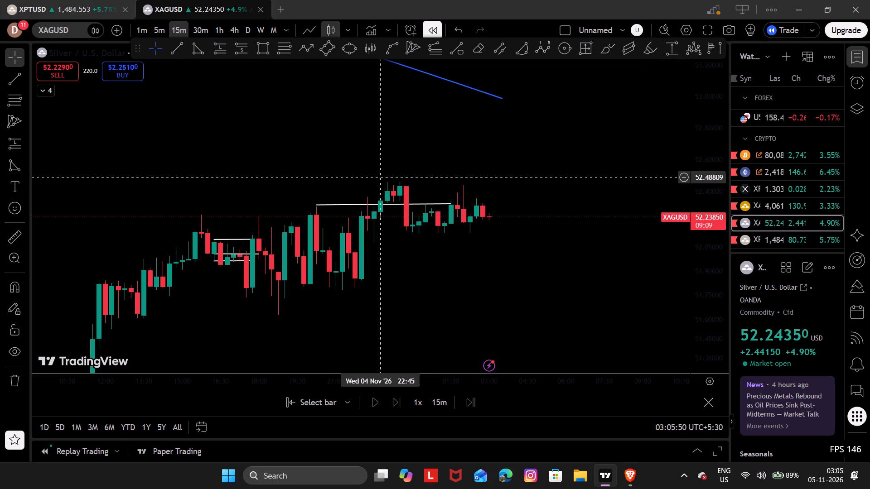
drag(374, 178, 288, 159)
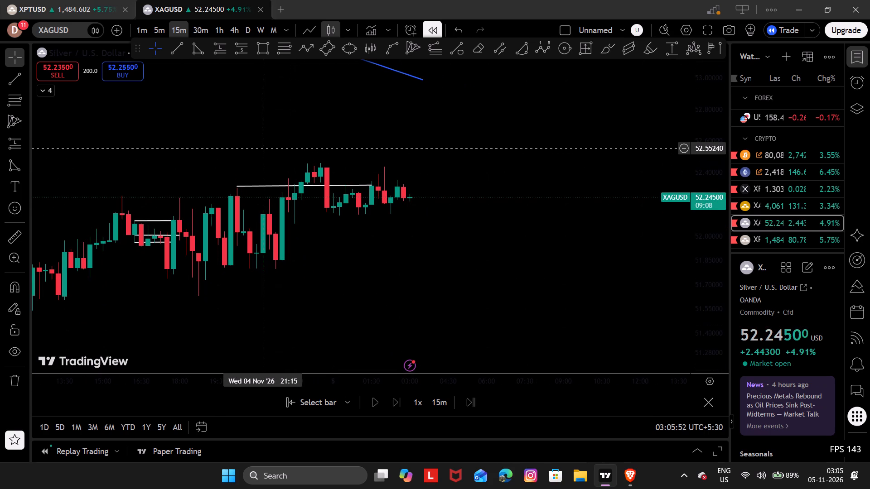
Exit bar replay on the XAGUSD 15-minute chart.
scroll(261, 148, right, 1)
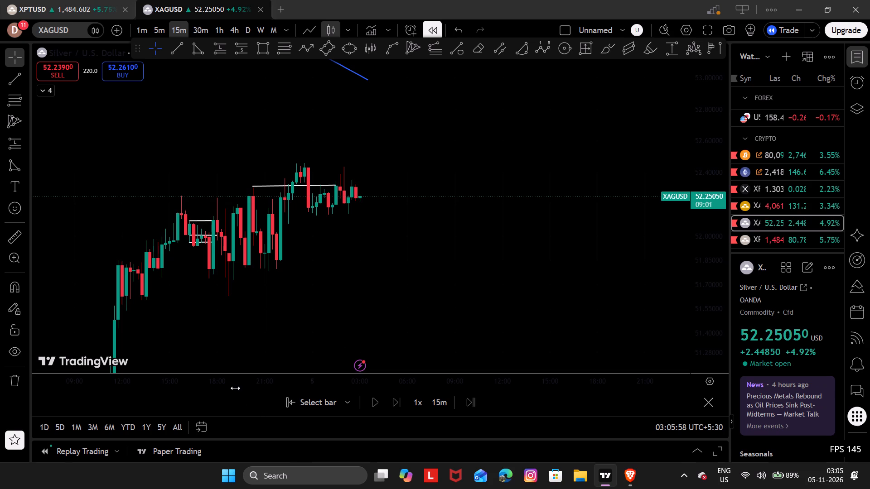
drag(233, 383, 396, 363)
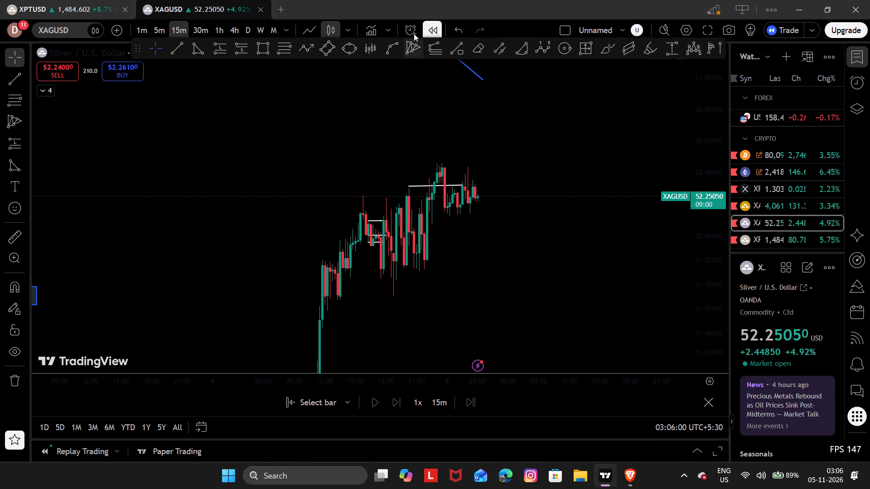
click(434, 34)
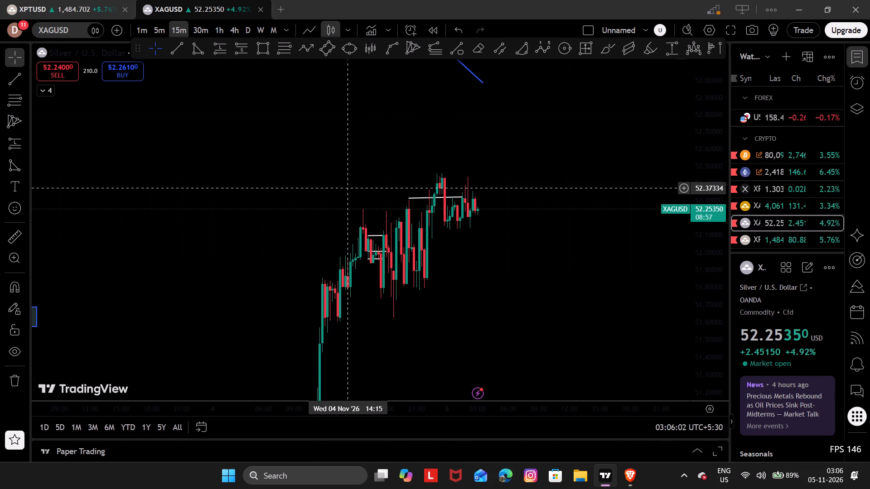
Examine the XAGUSD price history and the earlier drawings from late October up to the latest candles on 5 November.
drag(377, 178, 800, 195)
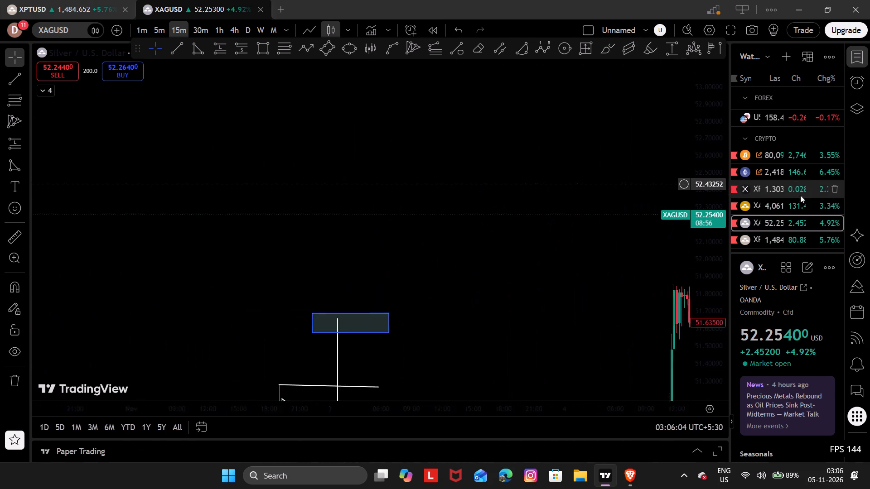
drag(800, 195, 245, 128)
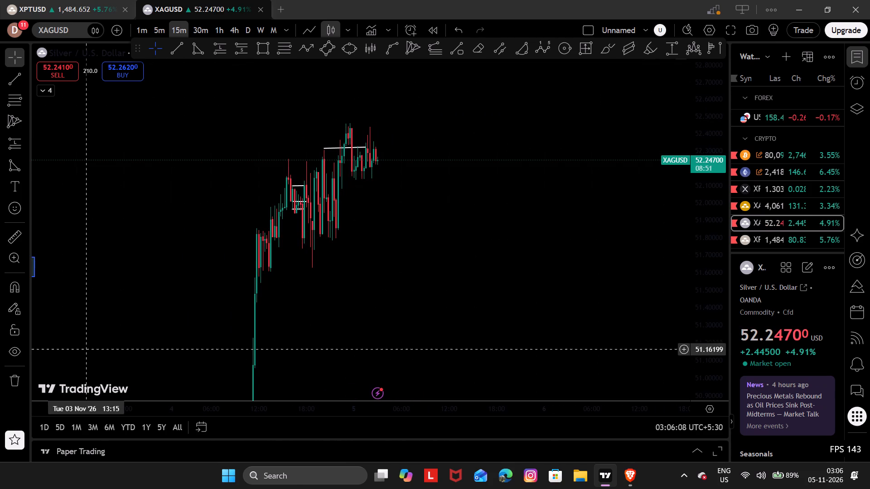
drag(146, 412, 532, 389)
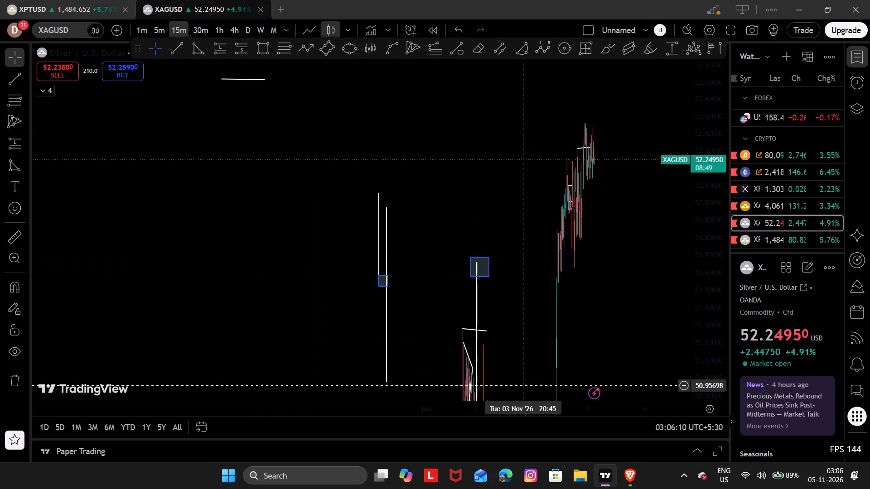
drag(532, 389, 514, 414)
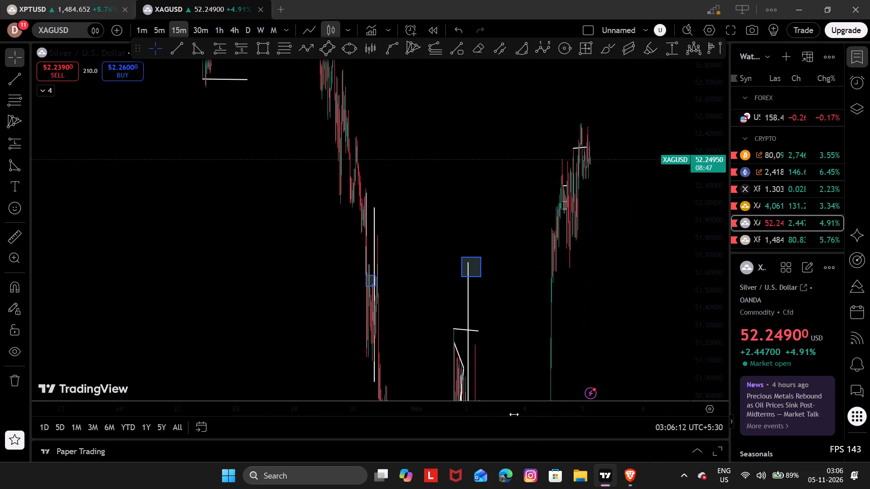
drag(514, 414, 360, 430)
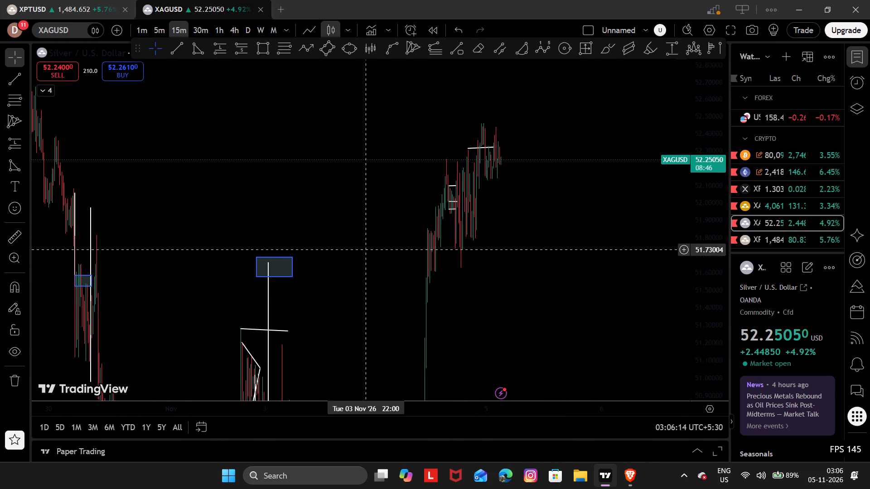
drag(341, 153, 478, 164)
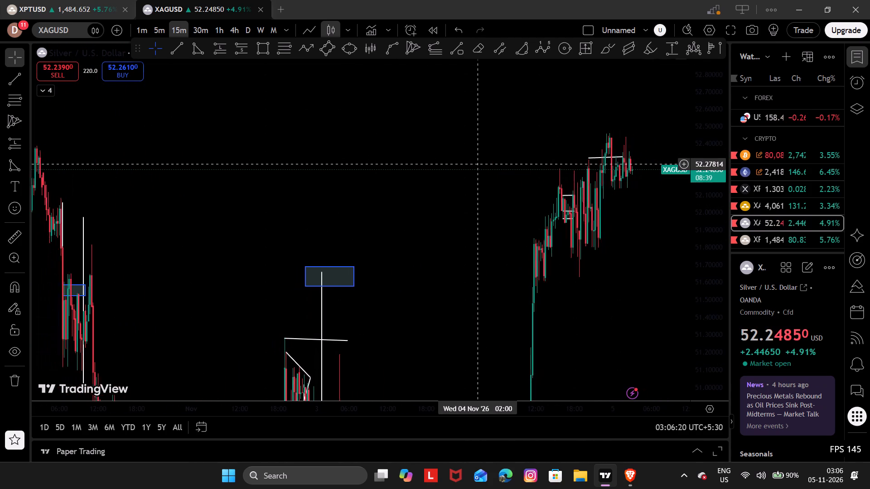
click(492, 138)
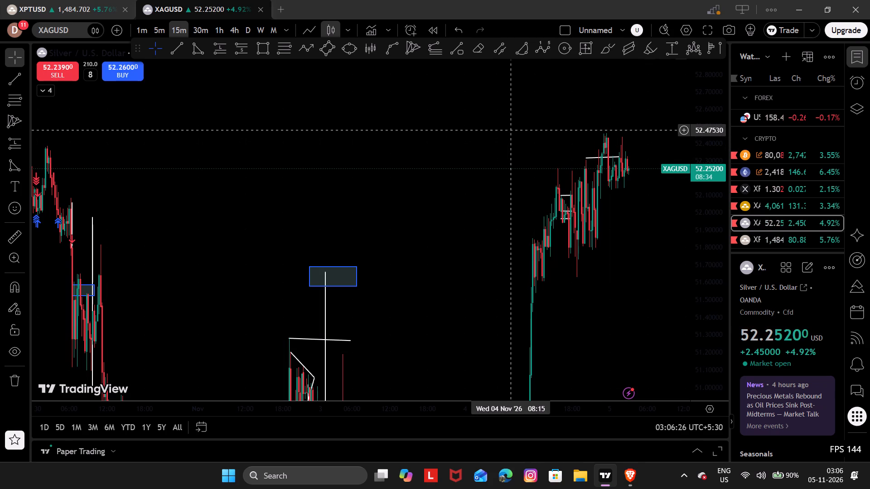
click(588, 143)
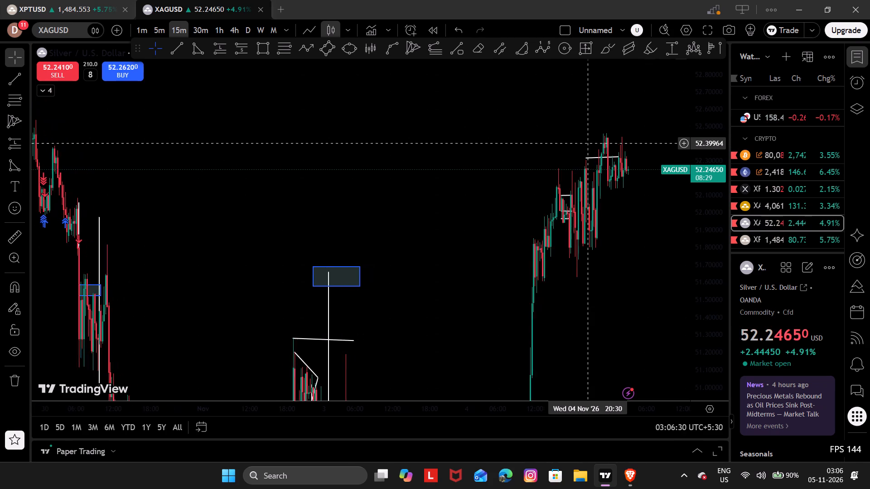
scroll(588, 143, left, 1)
click(588, 143)
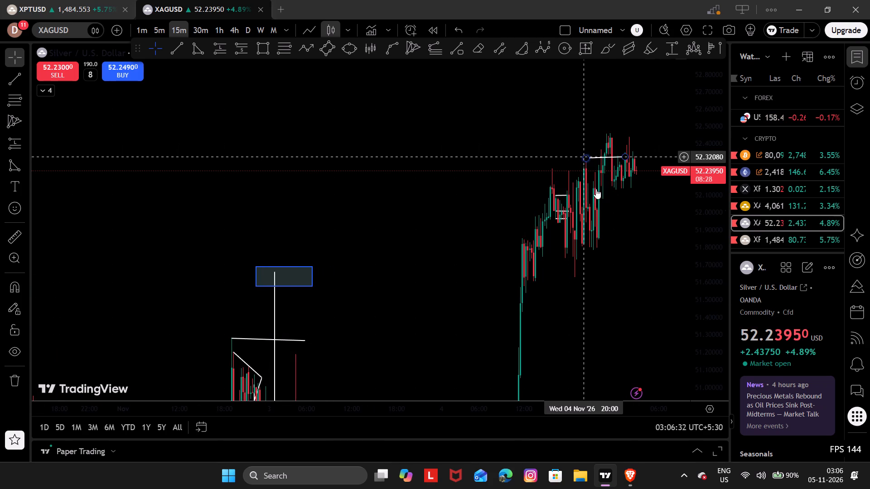
drag(523, 407, 572, 365)
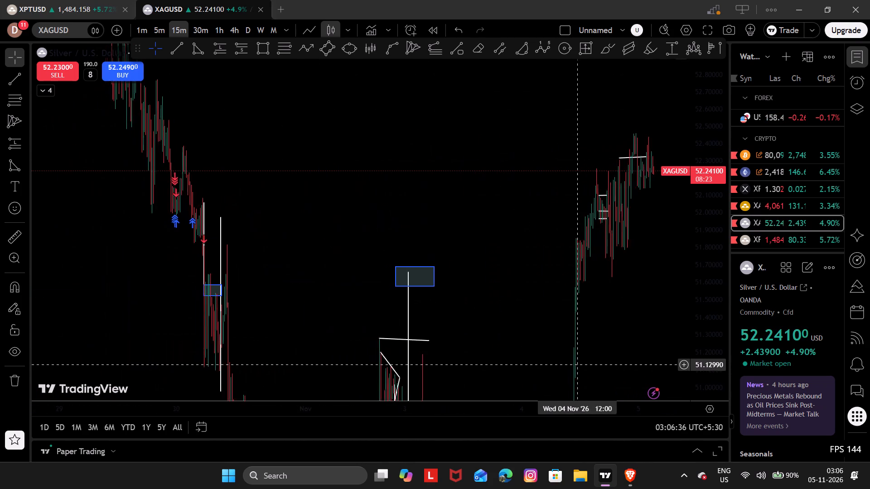
drag(572, 365, 191, 432)
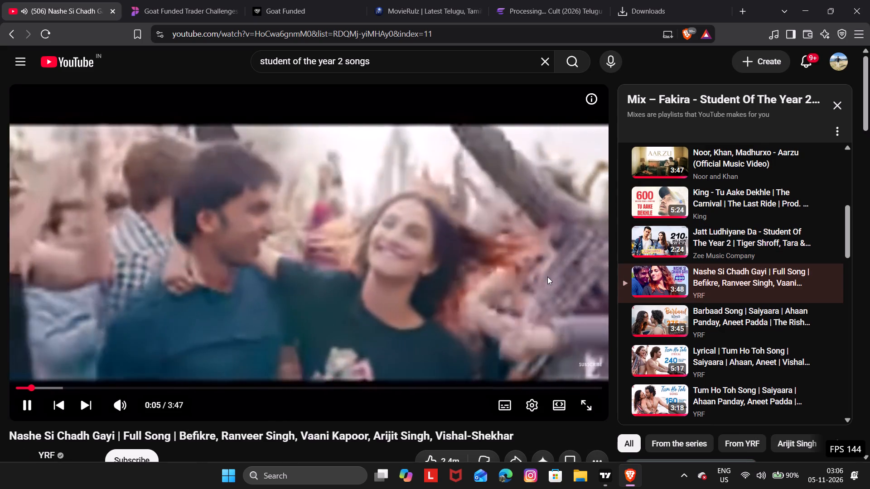
Switch to the Brave browser, collapse the song mix list on YouTube and play My Mix, selecting "Anjaana Anjaani".
scroll(777, 253, down, 4)
scroll(777, 253, up, 1)
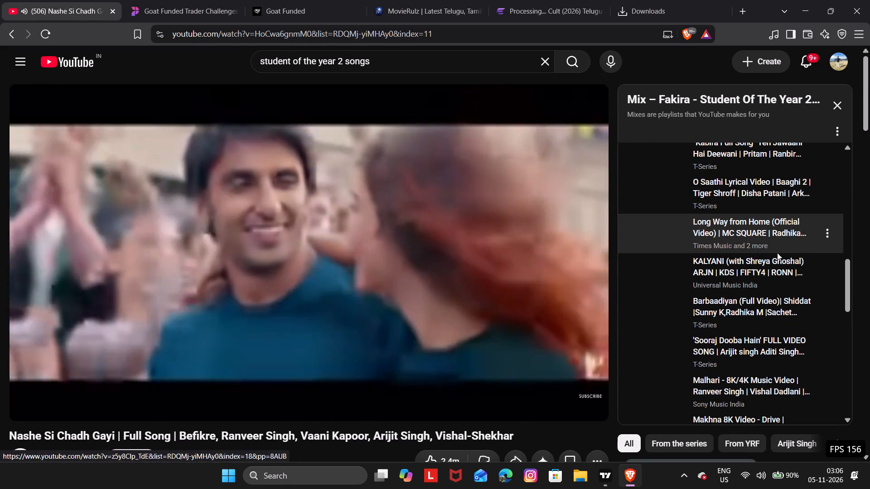
click(836, 113)
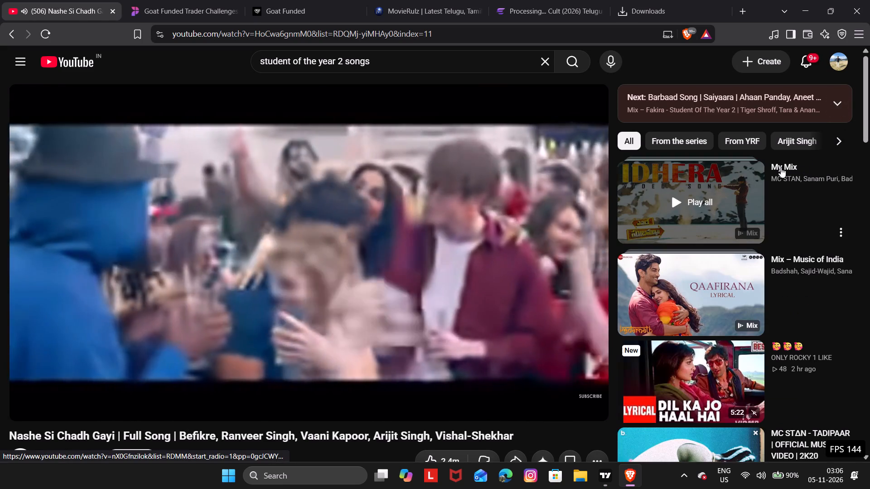
click(737, 181)
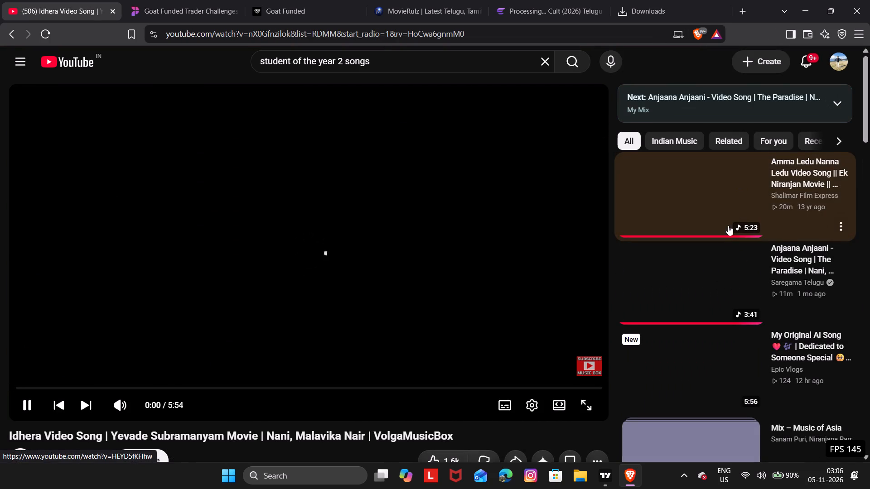
drag(724, 235, 716, 277)
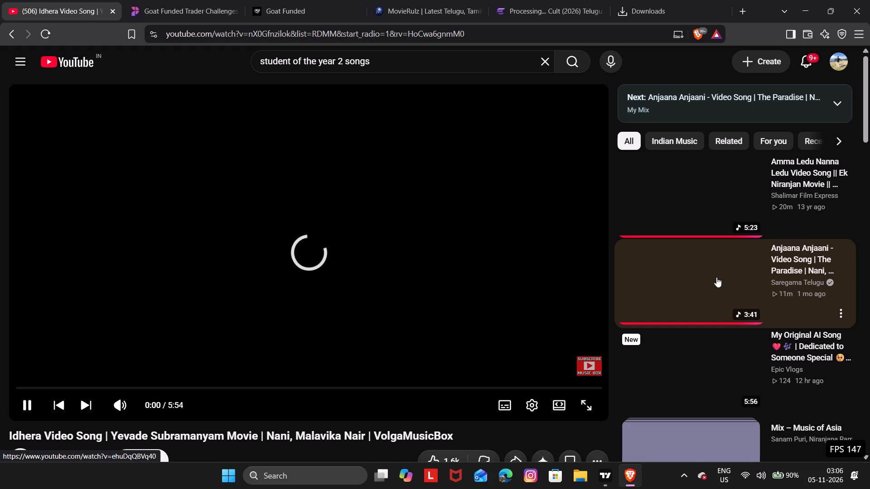
click(716, 277)
scroll(716, 277, right, 2)
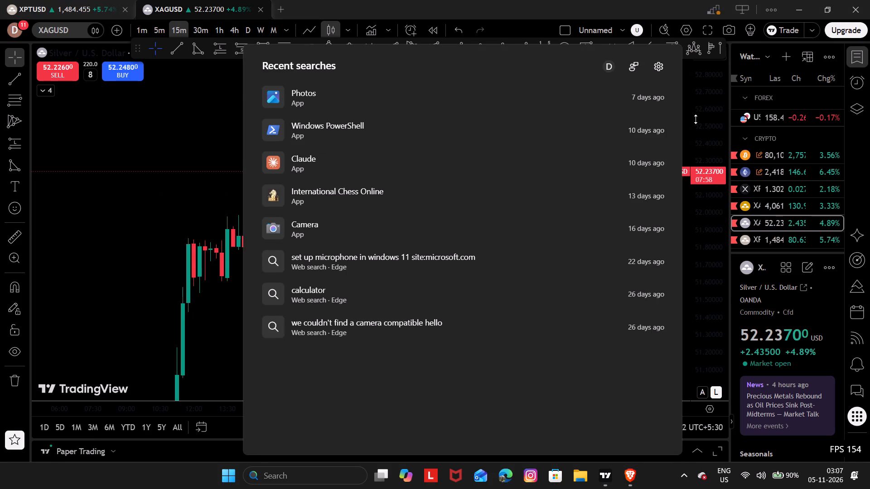
Back on the XAGUSD chart, draw a red ellipse around the latest candles, from about 52.183 at 23:45 on 4 November to about 52.34 at 03:30 on 5 November.
click(696, 119)
scroll(545, 191, left, 1)
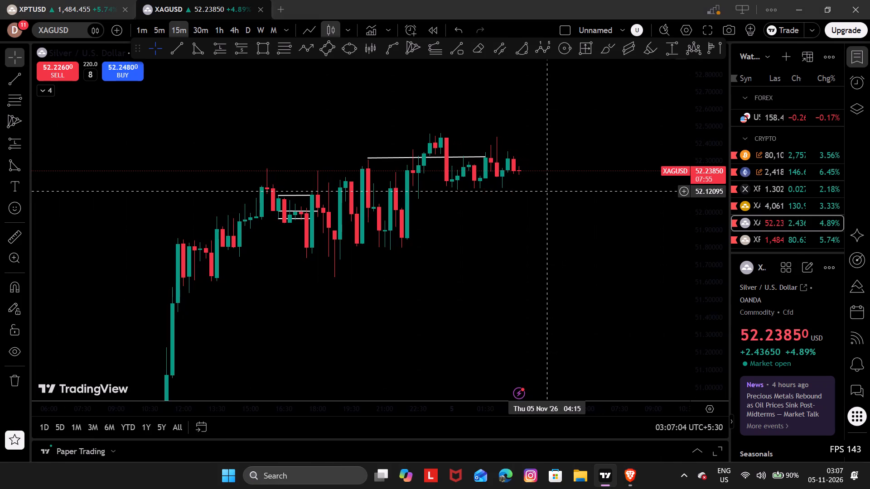
click(545, 191)
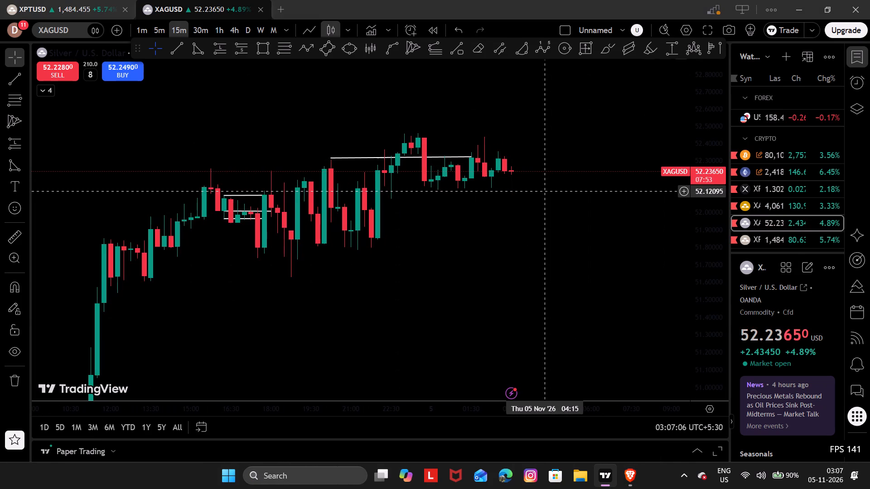
click(545, 191)
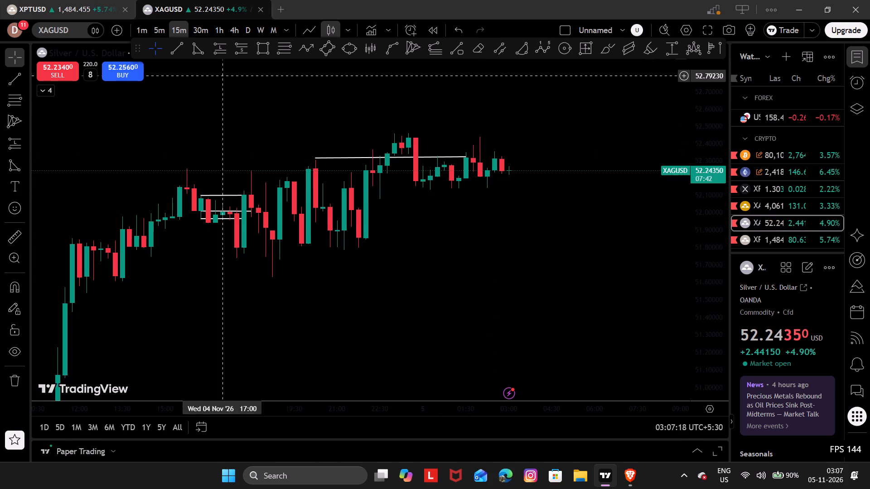
click(347, 48)
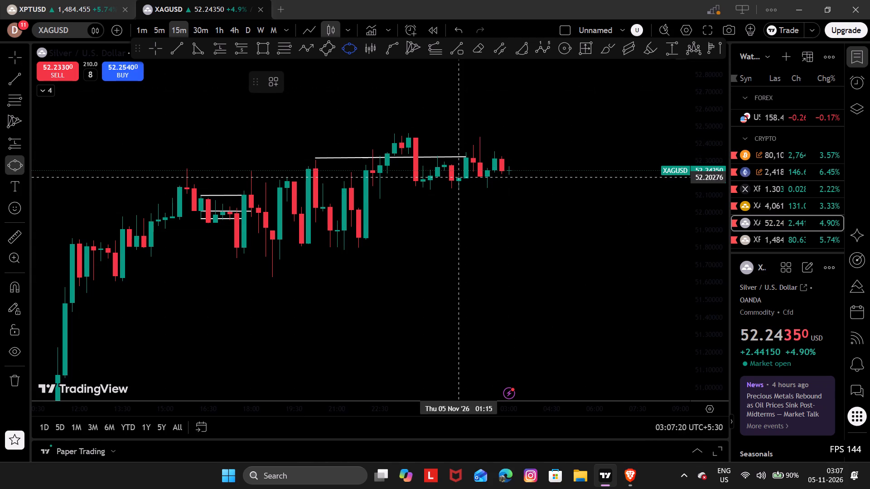
drag(417, 180, 564, 144)
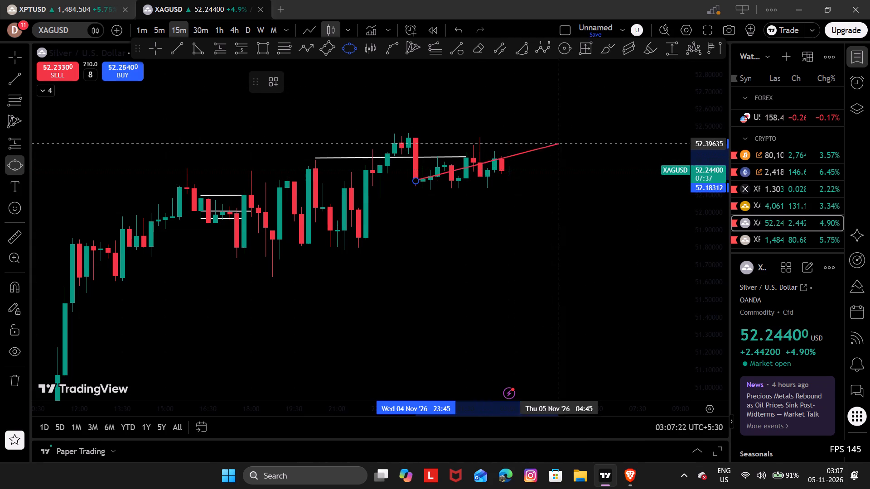
drag(564, 144, 527, 153)
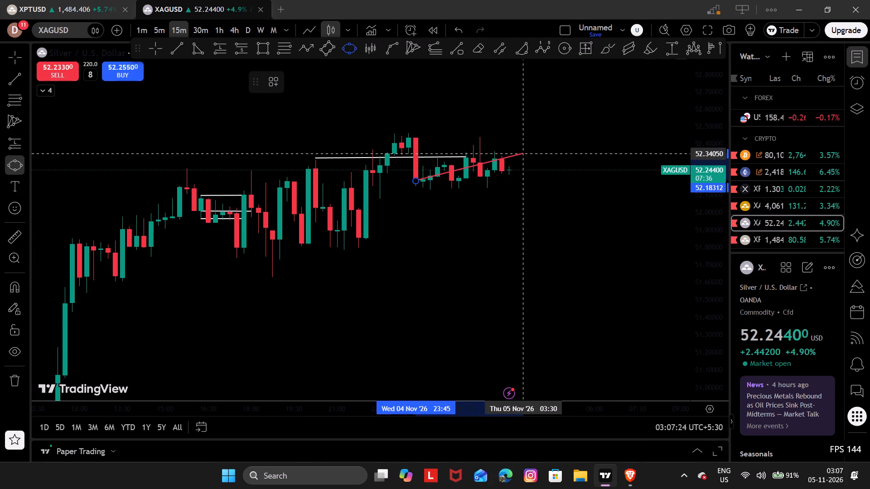
drag(527, 153, 535, 169)
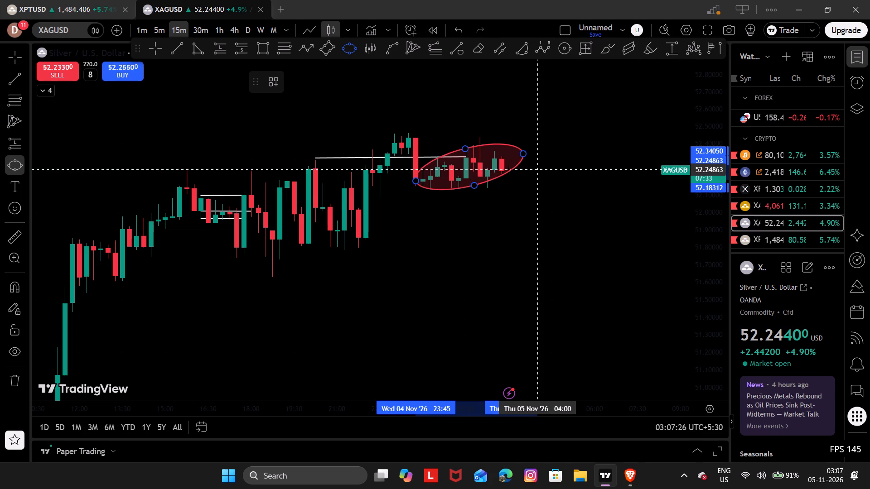
drag(535, 169, 535, 170)
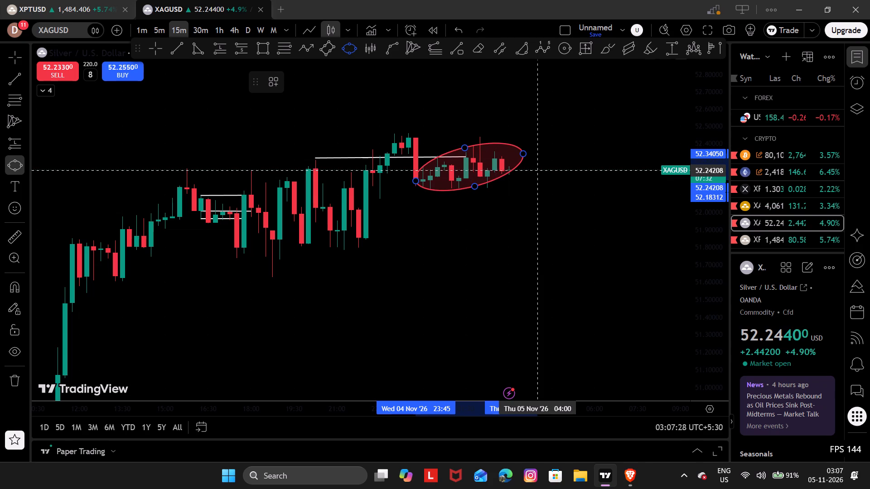
drag(535, 170, 577, 193)
click(577, 193)
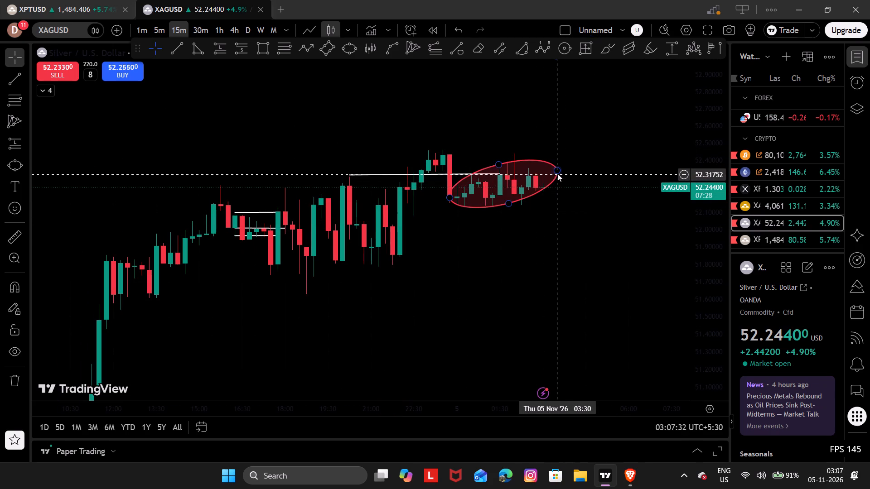
Lower the ellipse's 5 November end point to about 52.281, keeping it at 03:30.
drag(557, 171, 557, 173)
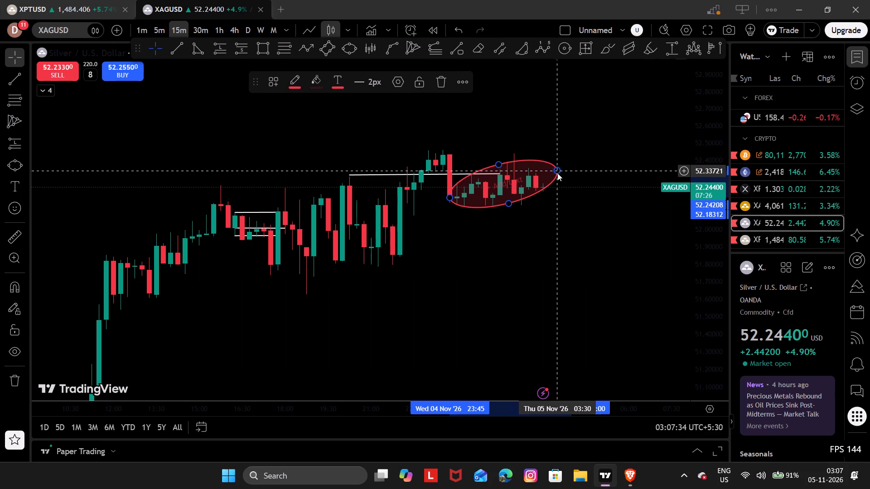
drag(557, 173, 556, 178)
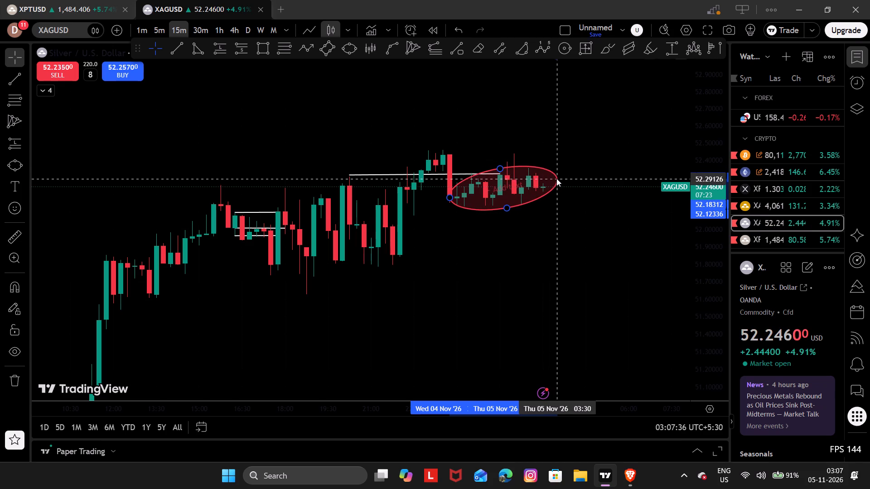
drag(556, 178, 557, 177)
click(557, 177)
drag(557, 177, 561, 177)
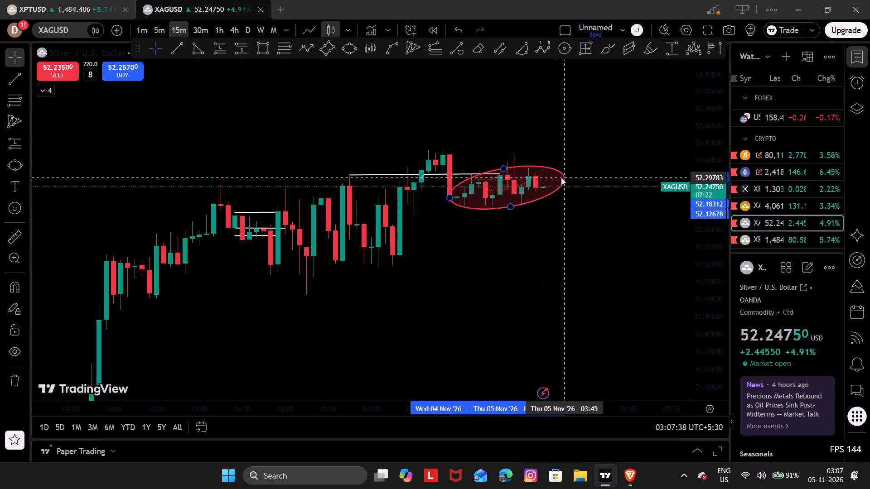
drag(561, 177, 559, 180)
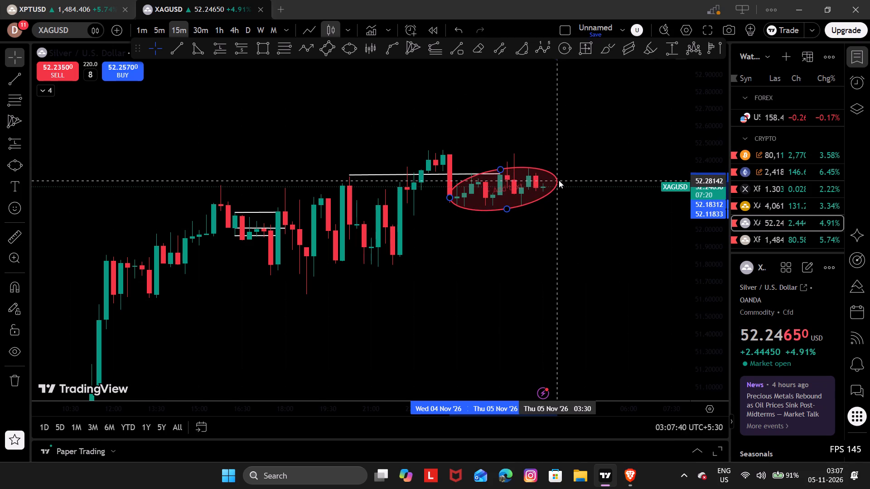
drag(559, 180, 557, 181)
click(590, 203)
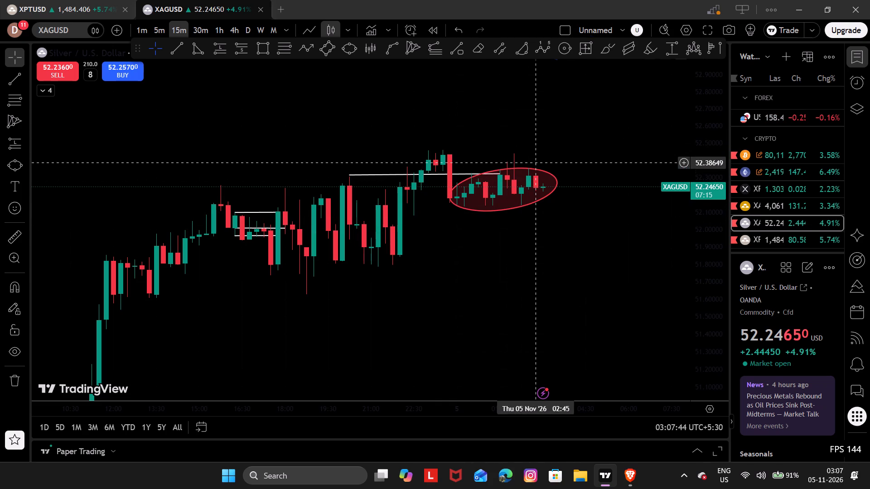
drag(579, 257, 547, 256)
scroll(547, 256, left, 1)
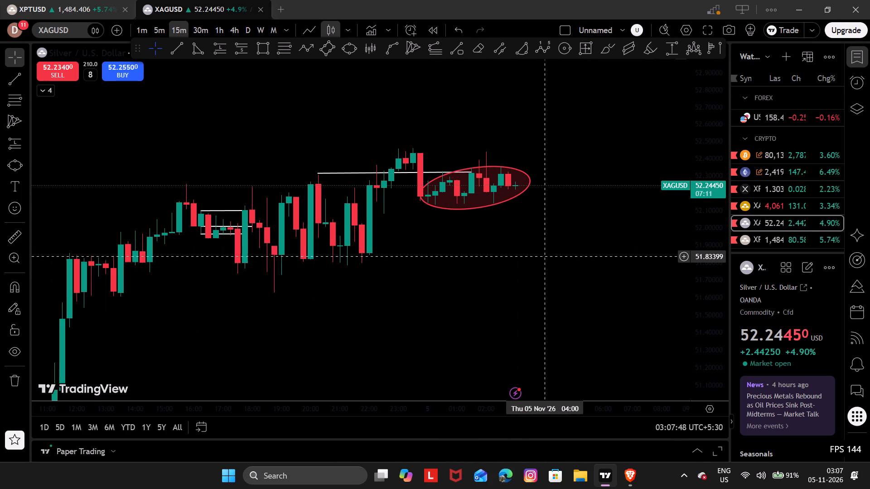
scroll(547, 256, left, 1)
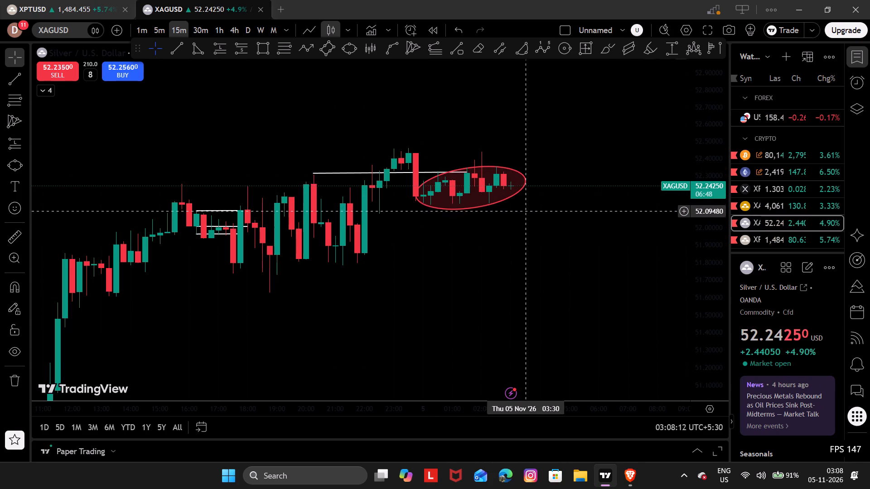
Draw a vertical trend line along the red XAGUSD candle at 23:45 on 4 November, from about 52.439 to 52.173.
click(179, 53)
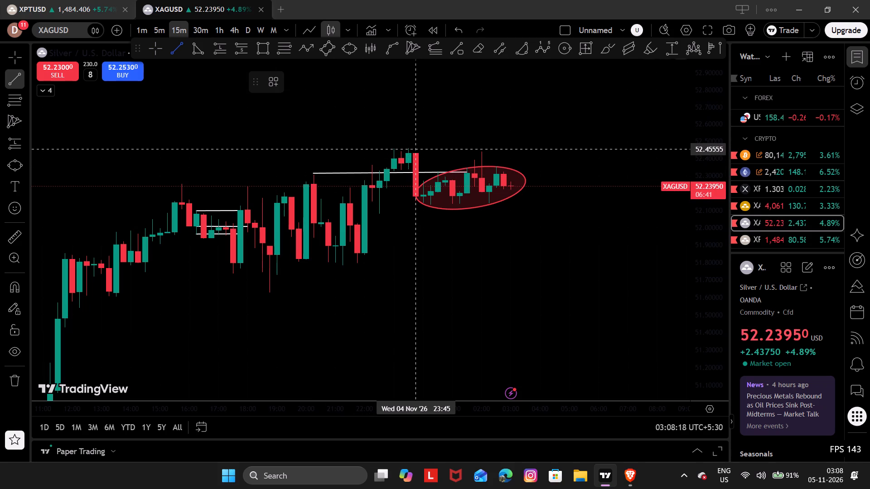
drag(415, 151, 412, 189)
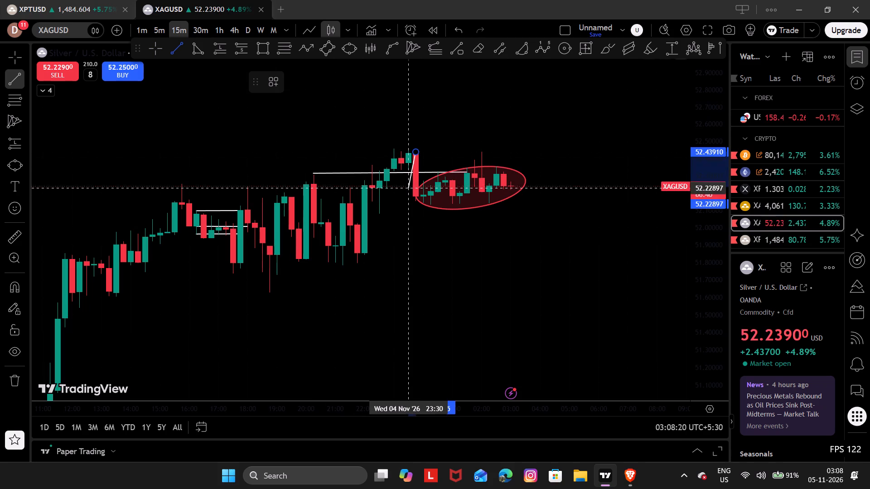
drag(412, 189, 416, 197)
drag(416, 197, 416, 177)
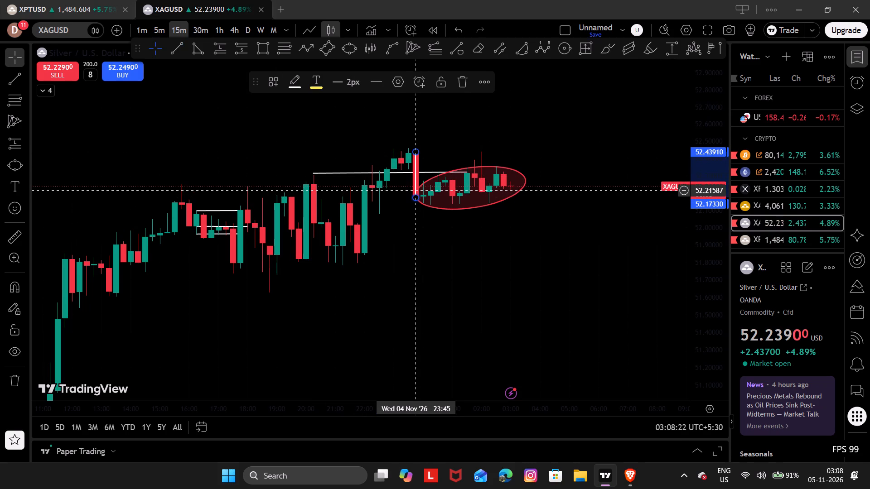
Move the vertical line just past the latest candles to 03:15 on 5 November, running from about 52.25 to 51.98.
drag(416, 177, 418, 166)
drag(418, 166, 530, 212)
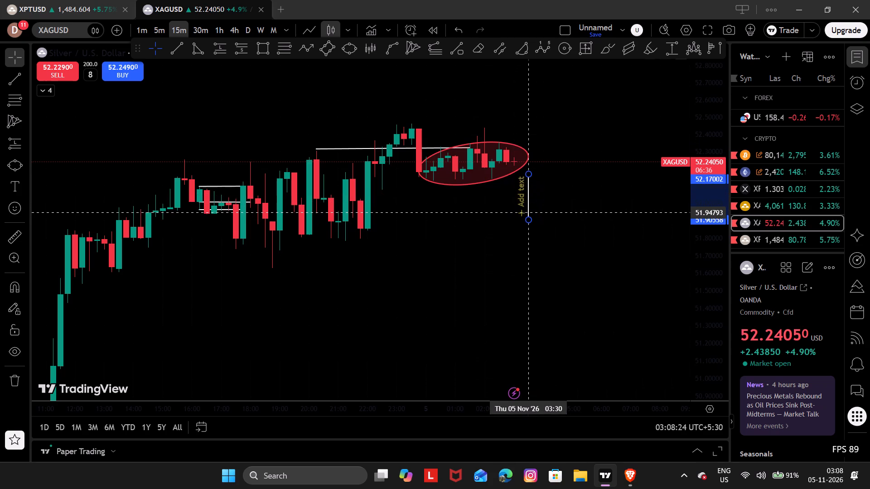
drag(530, 212, 521, 198)
click(519, 220)
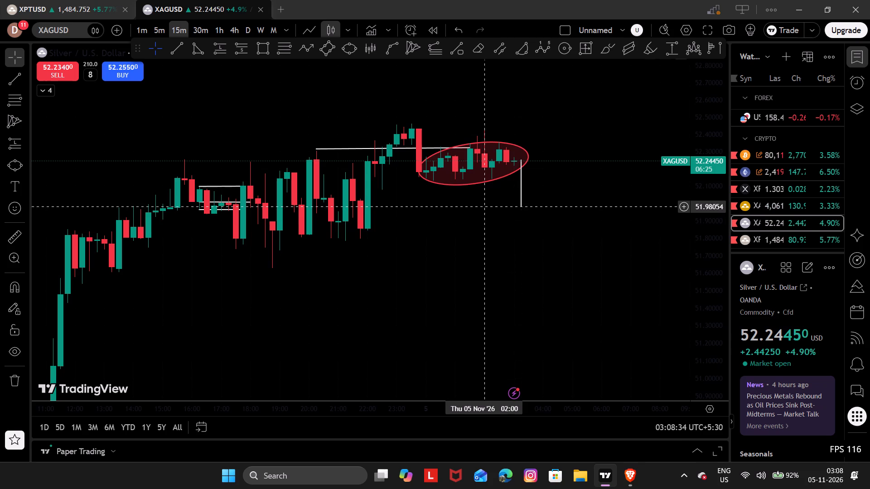
Expand the indicator list, show the LP Pro indicator and examine its zones around the latest XAGUSD candles.
click(38, 91)
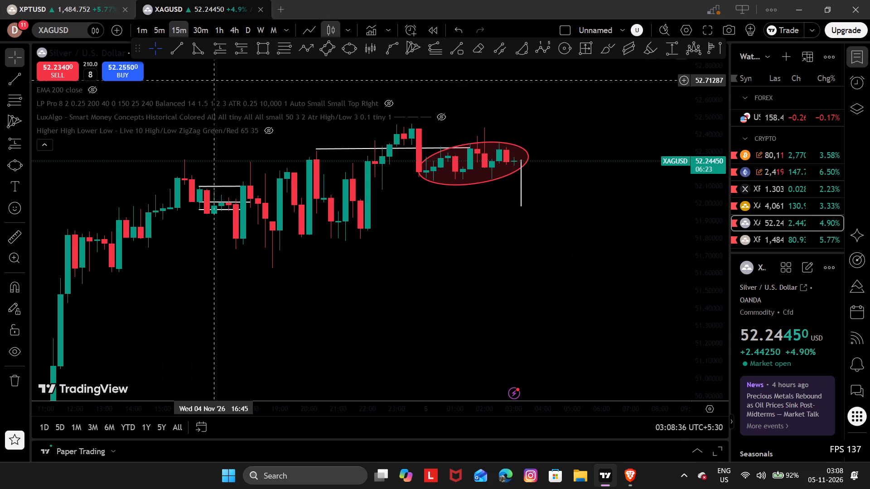
click(392, 101)
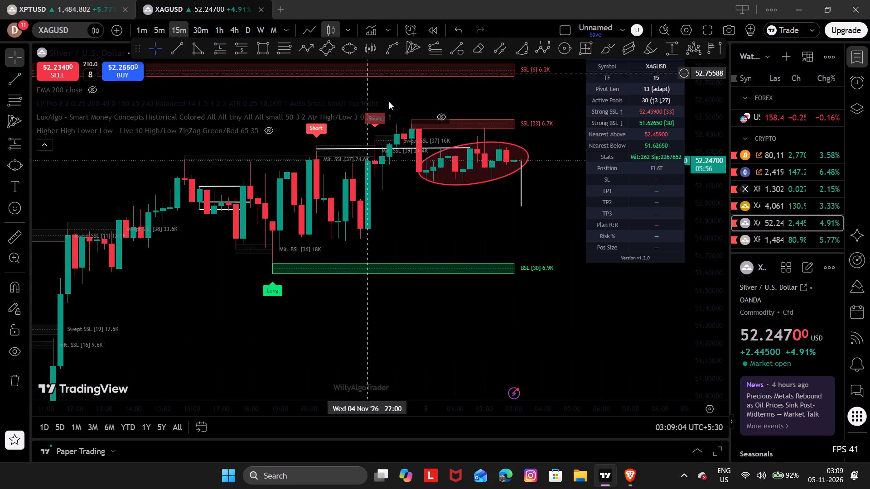
drag(426, 215, 435, 282)
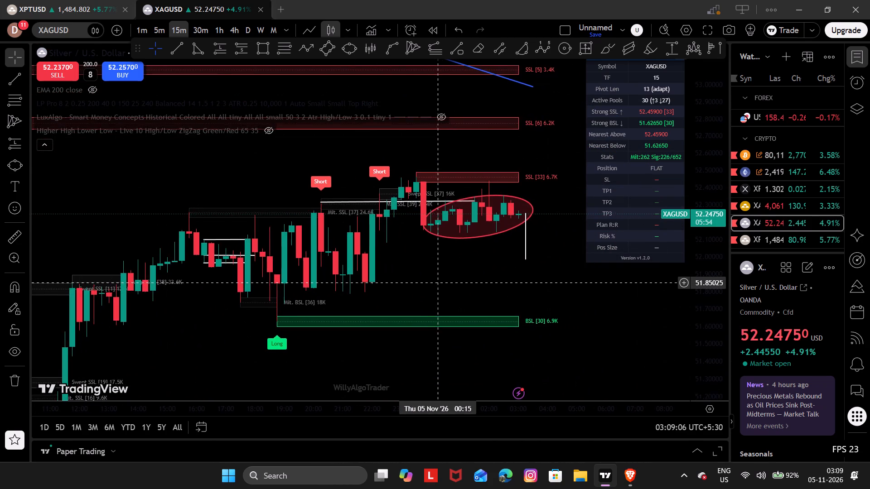
drag(435, 282, 429, 292)
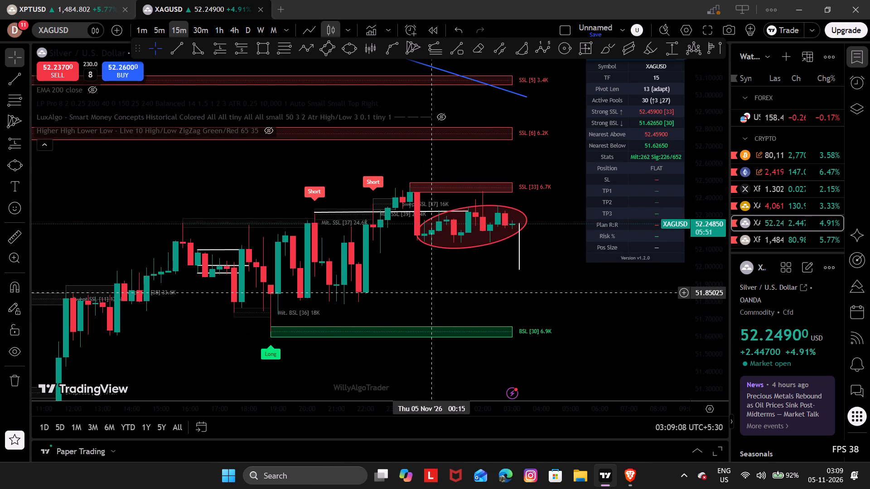
Step to XPTUSD, open BTCUSD and examine its LP Pro zones and earlier drawings from 3 to 5 November.
key(space)
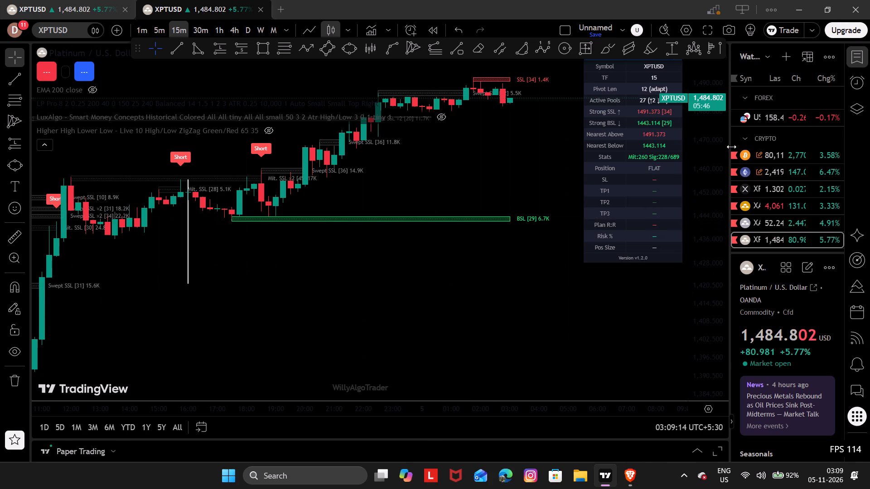
click(768, 149)
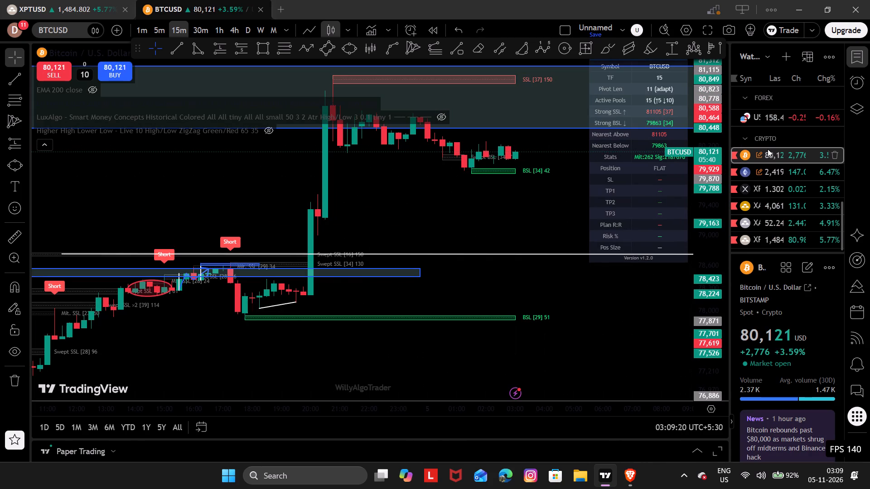
drag(443, 252, 638, 196)
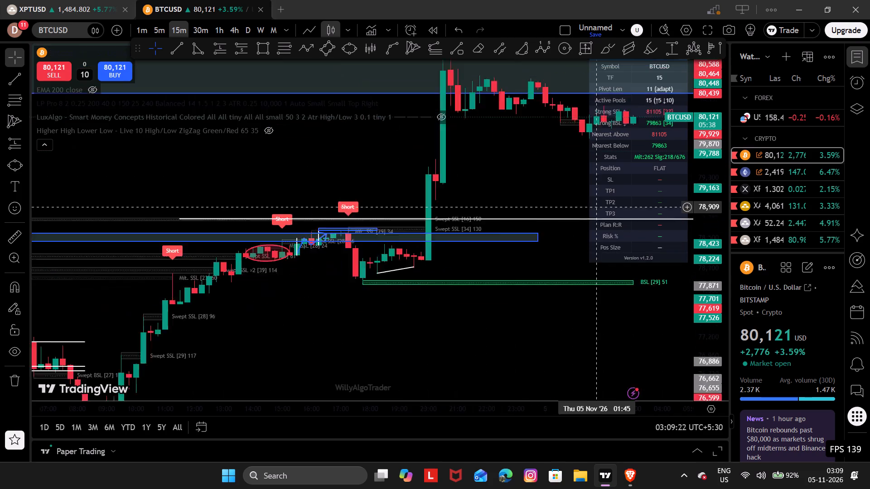
drag(638, 196, 665, 183)
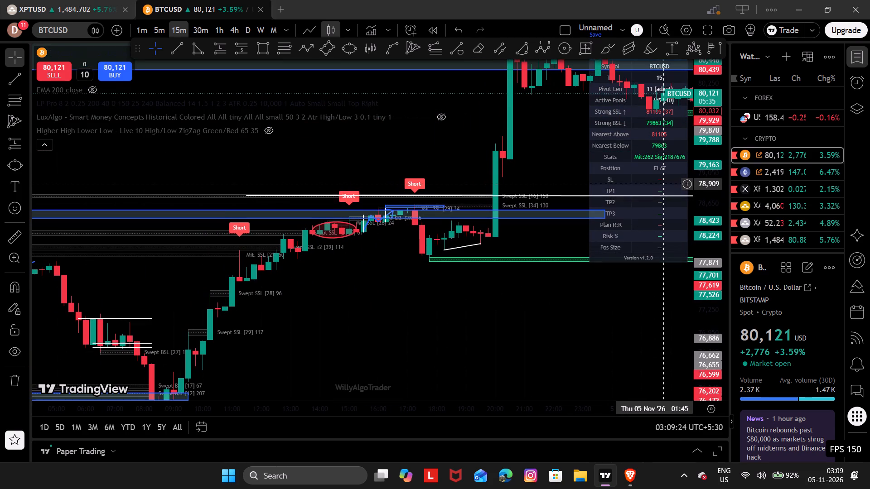
drag(665, 183, 662, 198)
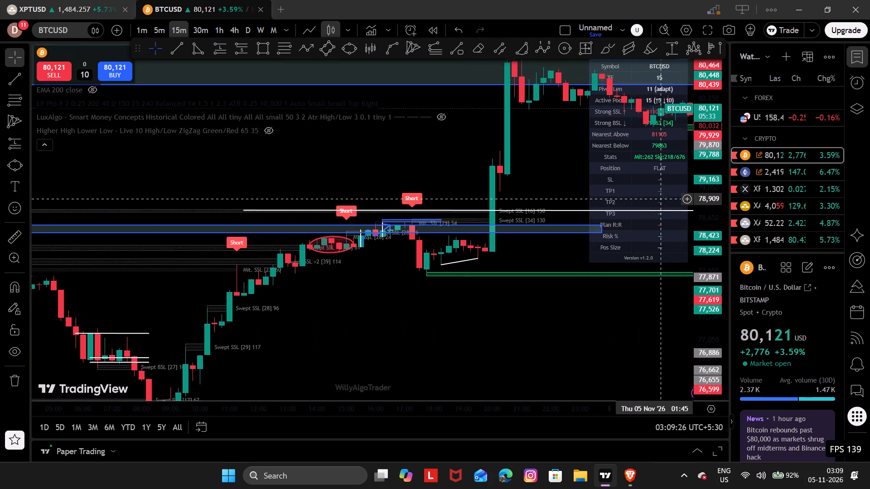
drag(662, 198, 517, 146)
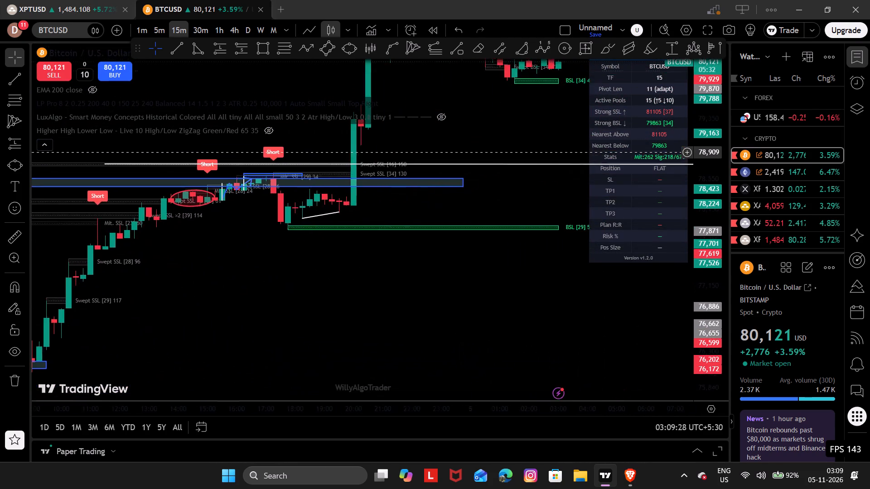
drag(517, 146, 869, 157)
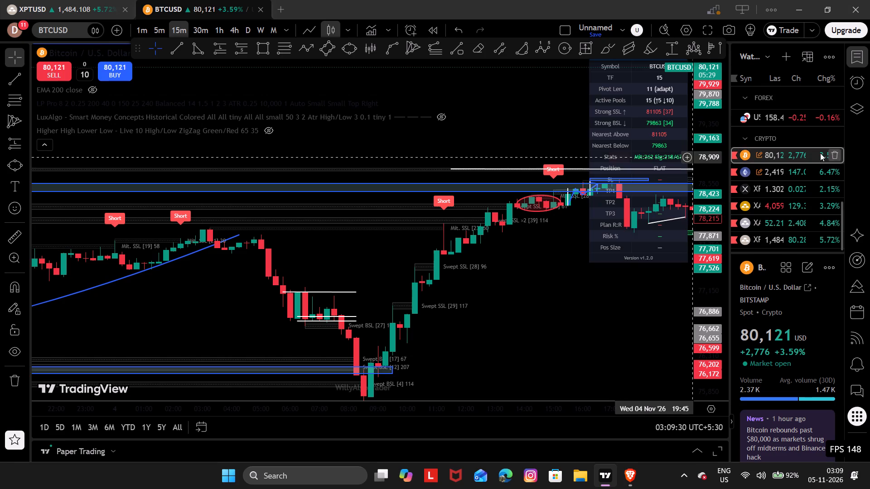
drag(294, 230, 822, 85)
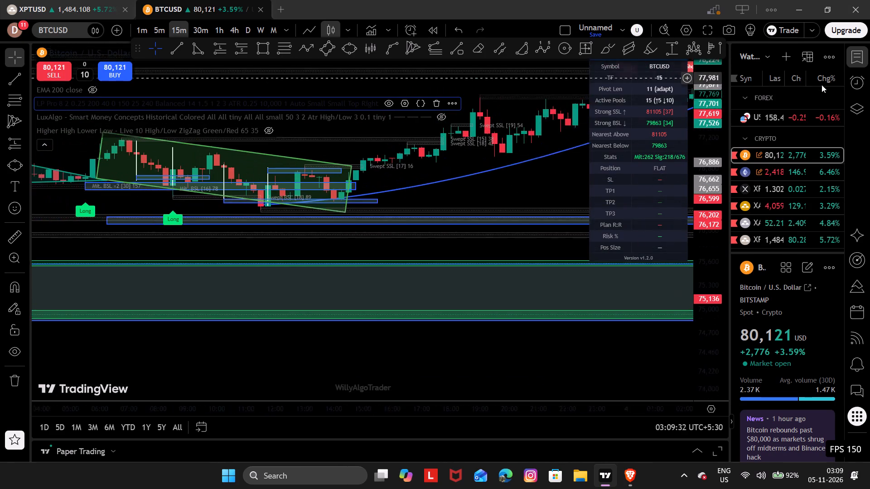
drag(822, 85, 788, 76)
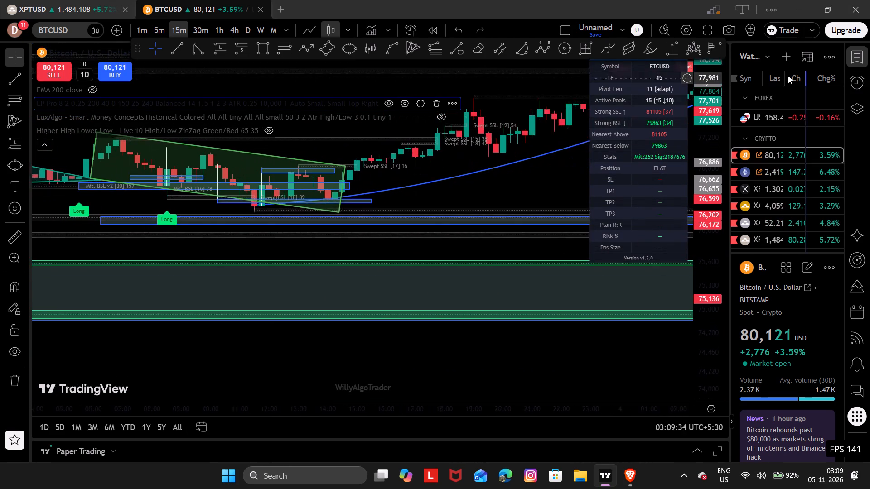
drag(788, 76, 210, 170)
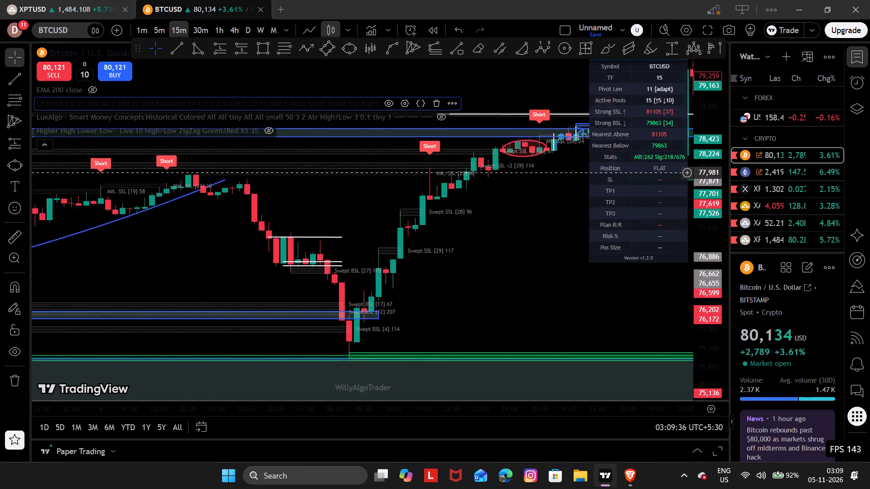
drag(210, 170, 29, 224)
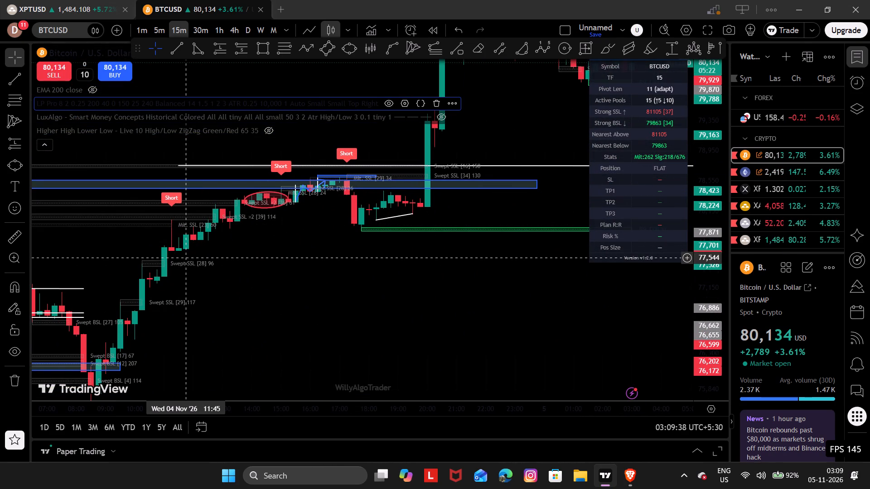
Step through the ETHUSD, XRPUSD and XAUUSD charts and examine their LP Pro signals, zones and existing drawings.
key(space)
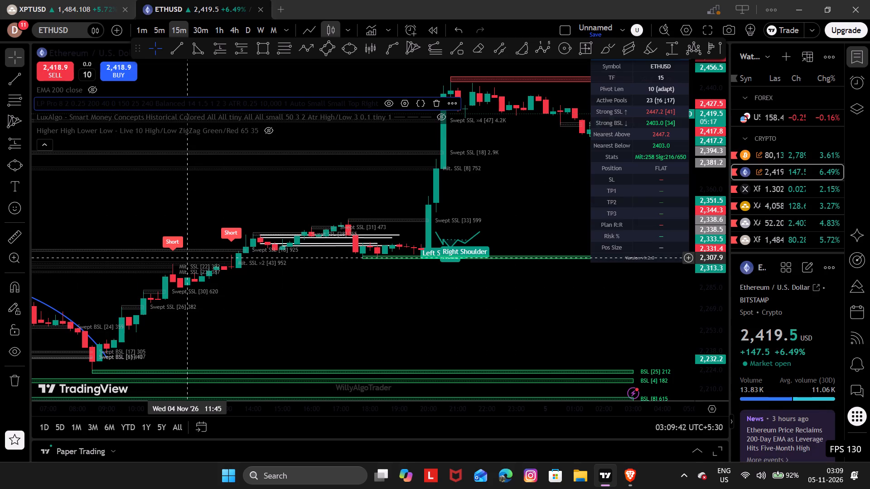
key(space)
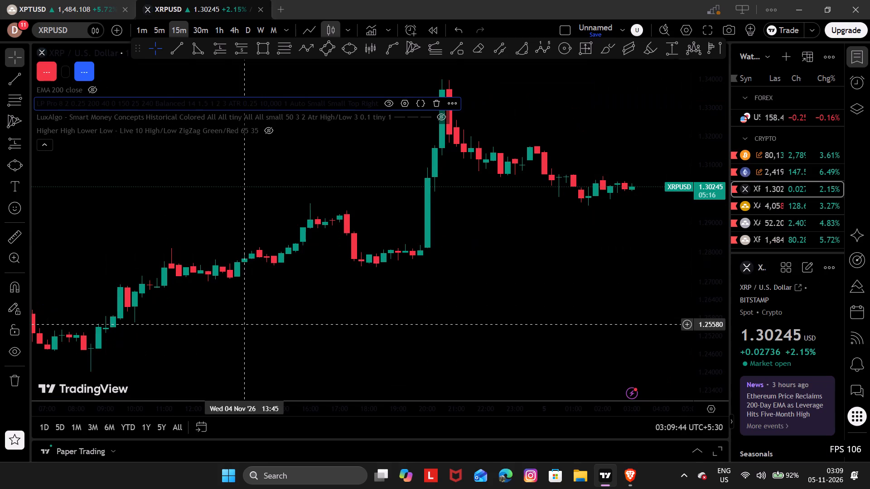
drag(566, 279, 427, 347)
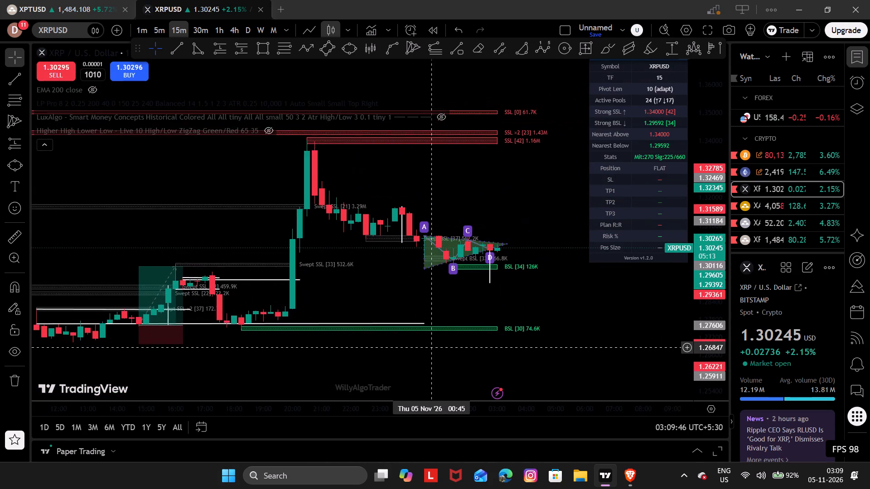
drag(427, 347, 629, 289)
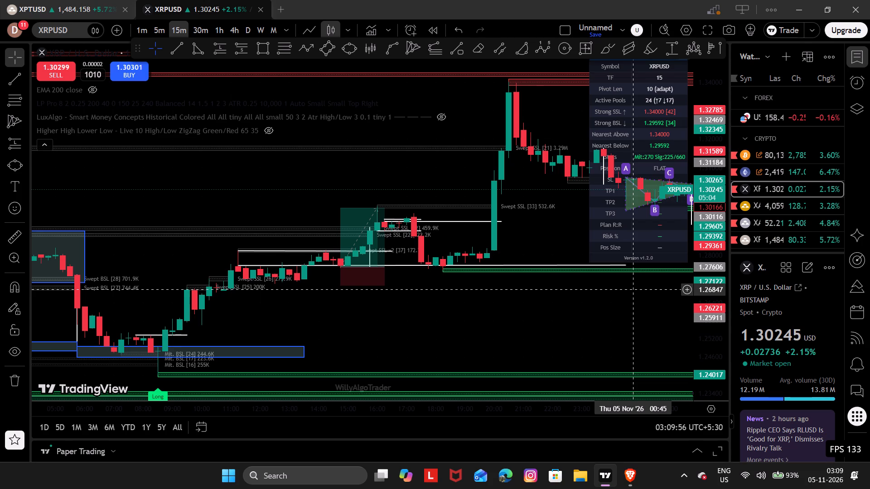
key(space)
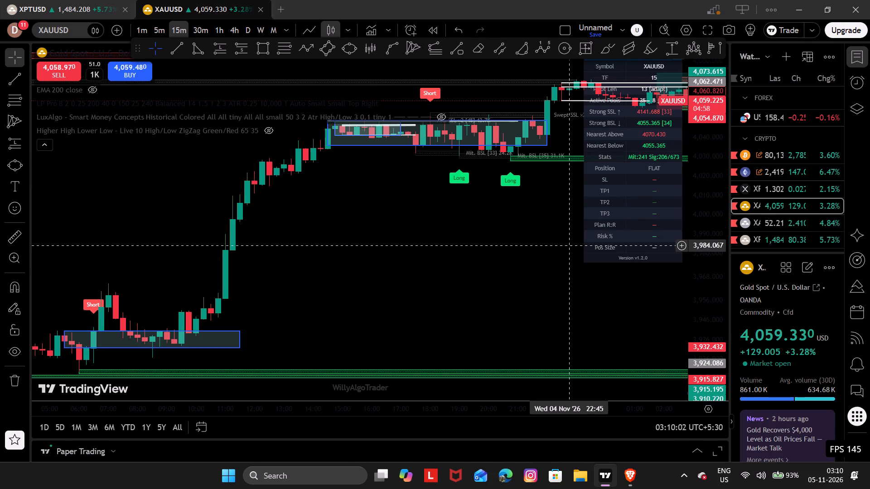
drag(453, 222, 311, 385)
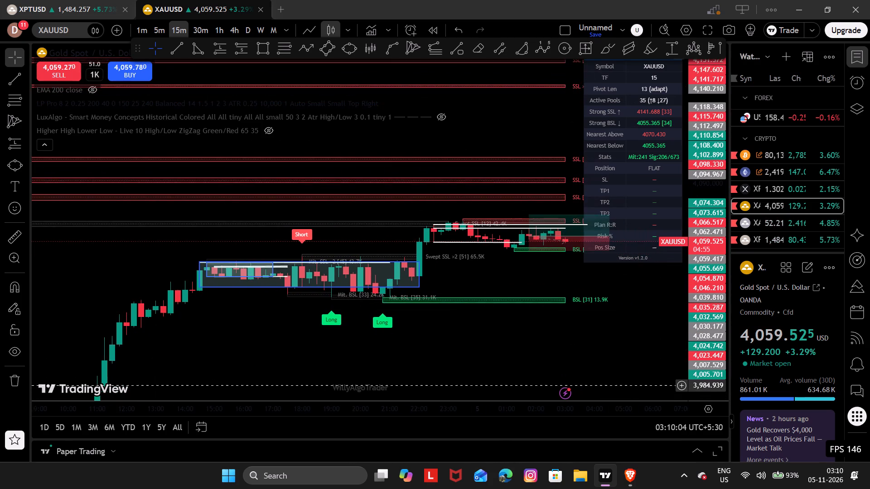
drag(311, 385, 517, 342)
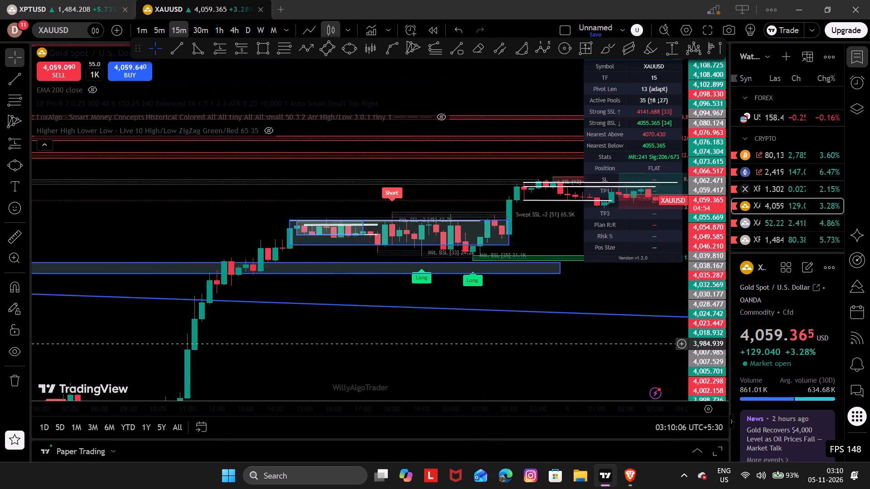
drag(517, 342, 533, 340)
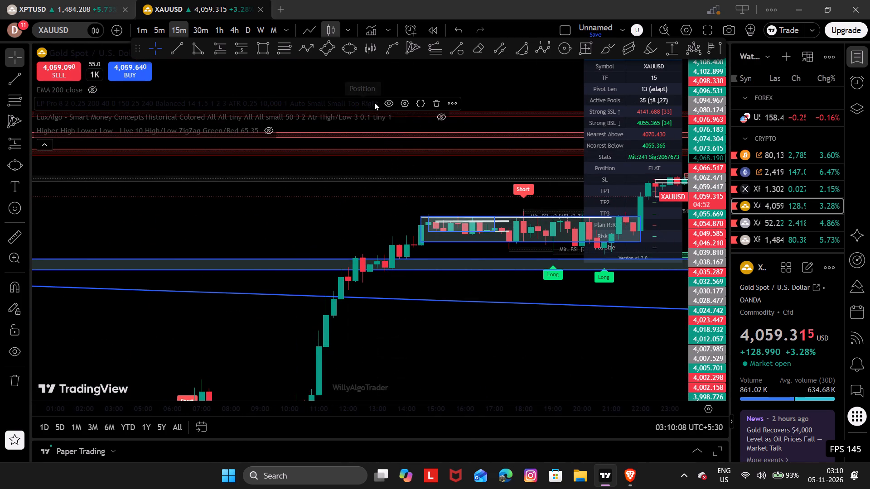
Hide the LP Pro indicator and show the EMA 200 on the XAUUSD chart.
click(391, 105)
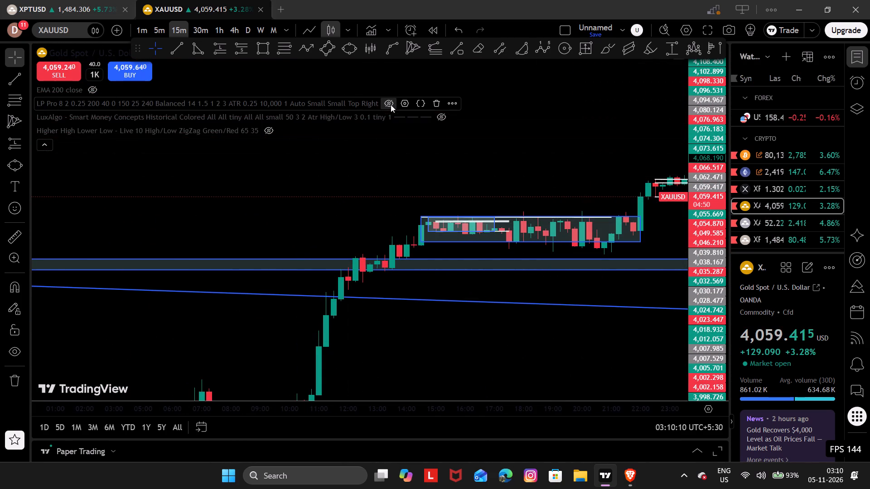
click(95, 87)
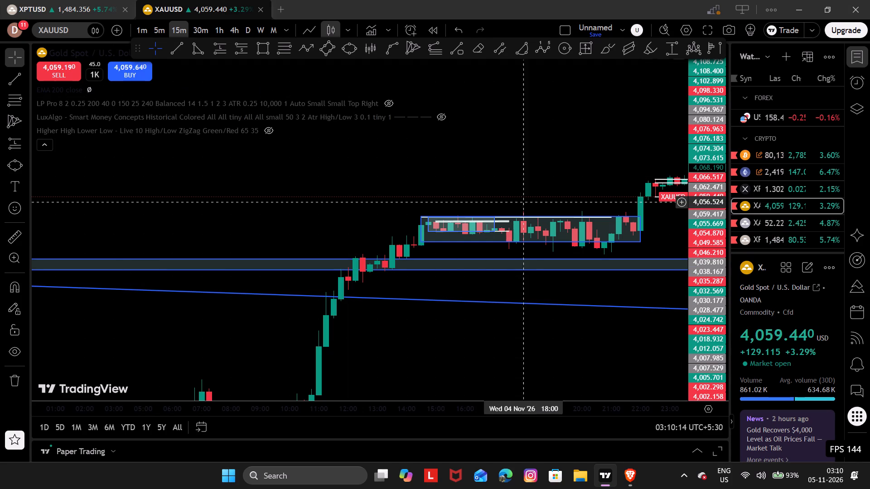
Examine the XAUUSD price action and position projection together with the EMA 200 line up to the latest candles.
drag(527, 198, 425, 25)
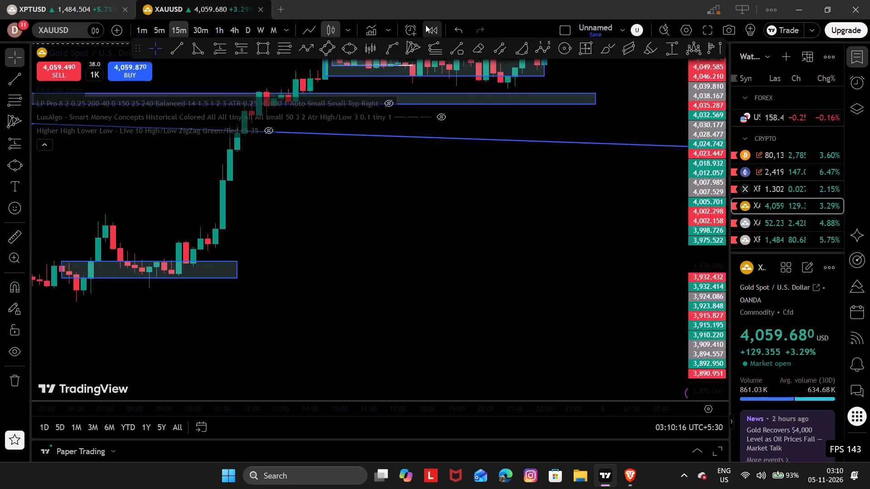
drag(425, 25, 235, 240)
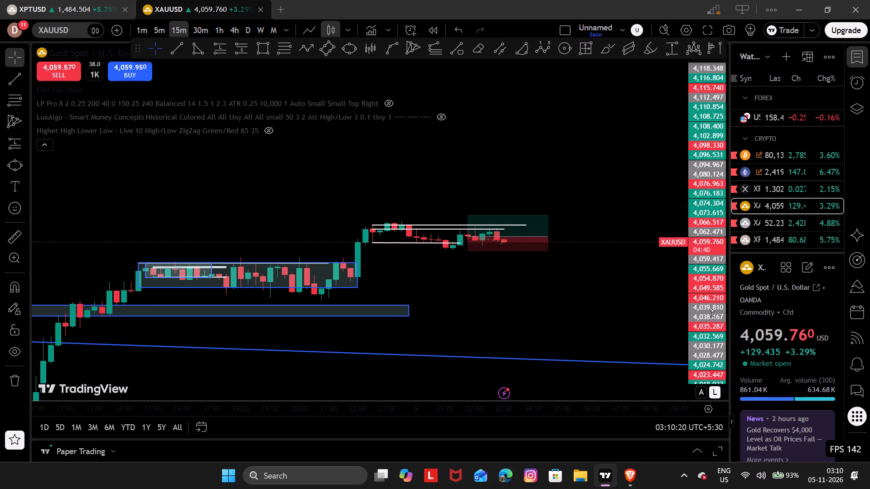
drag(699, 311, 687, 65)
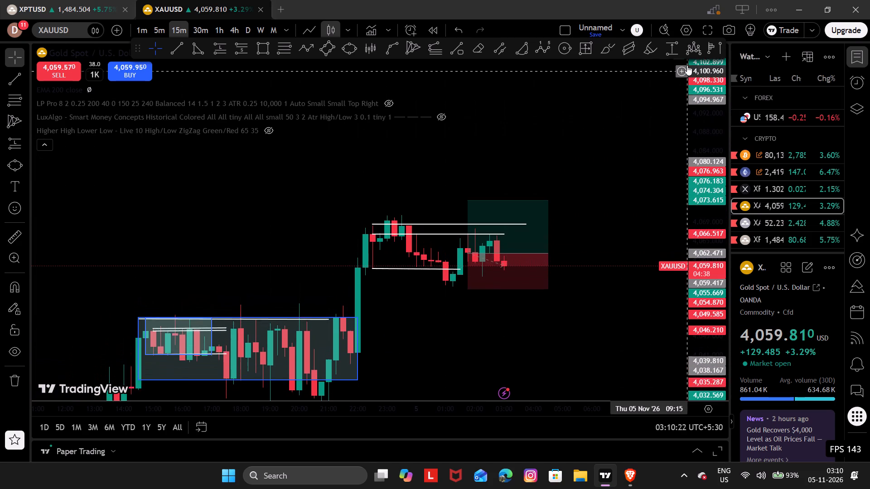
drag(687, 65, 695, 165)
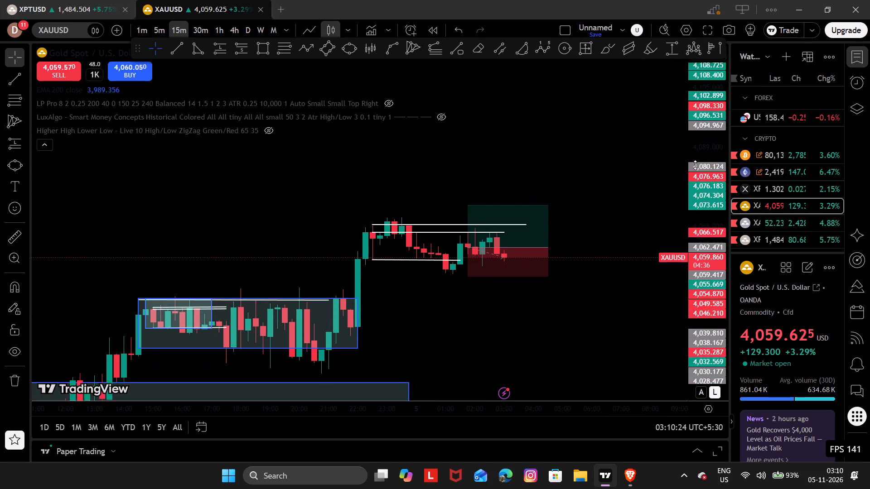
drag(695, 165, 654, 342)
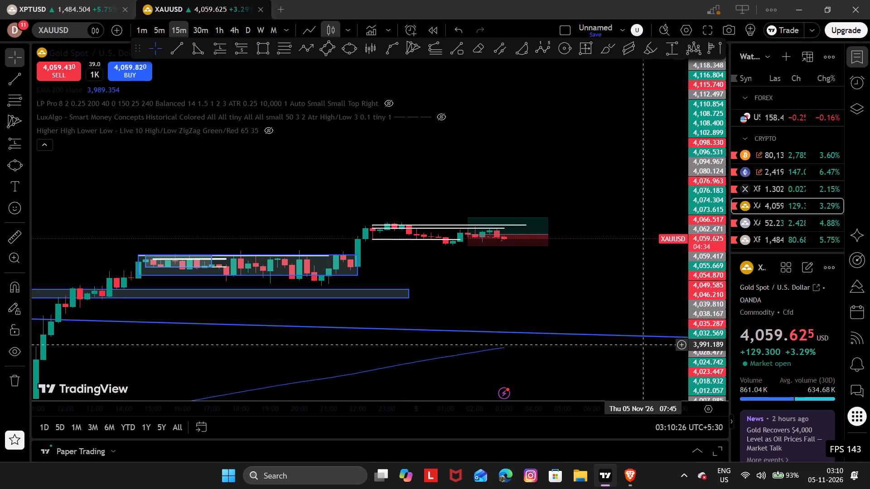
Examine the XAUUSD price action, zones and earlier drawings from 2 to 5 November against the EMA 200 line.
drag(590, 355, 770, 86)
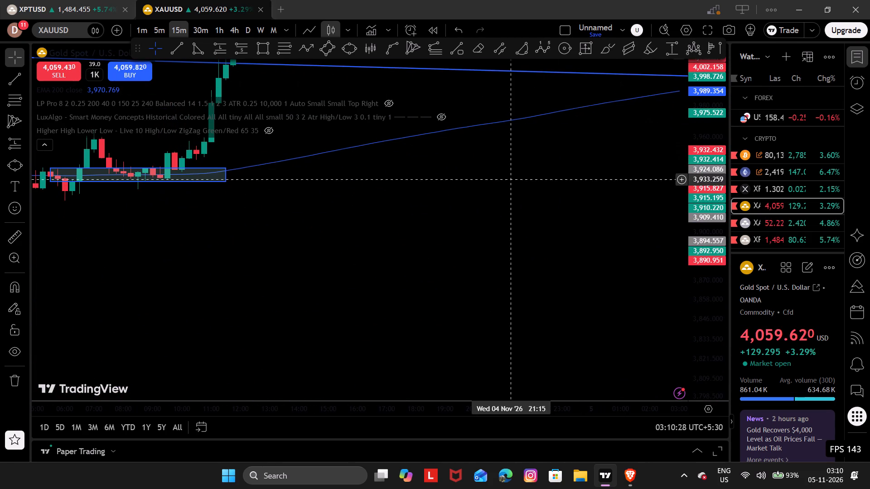
drag(513, 179, 743, 243)
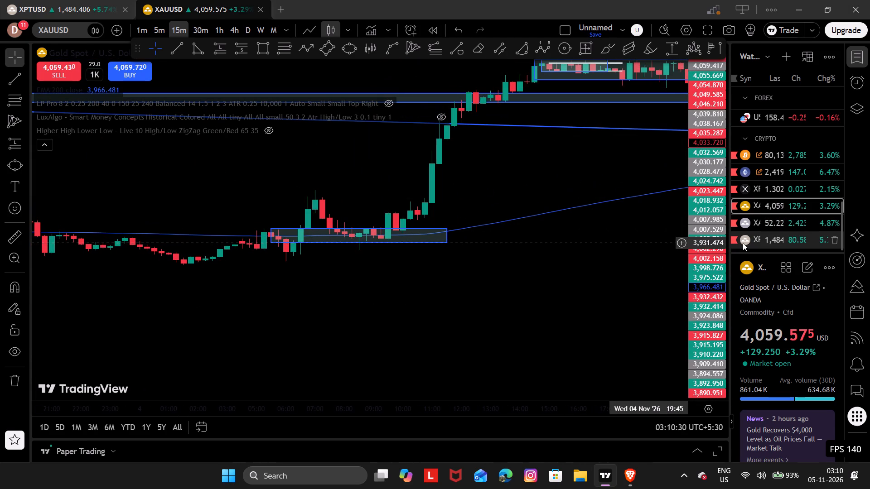
scroll(743, 243, up, 1)
drag(484, 341, 720, 302)
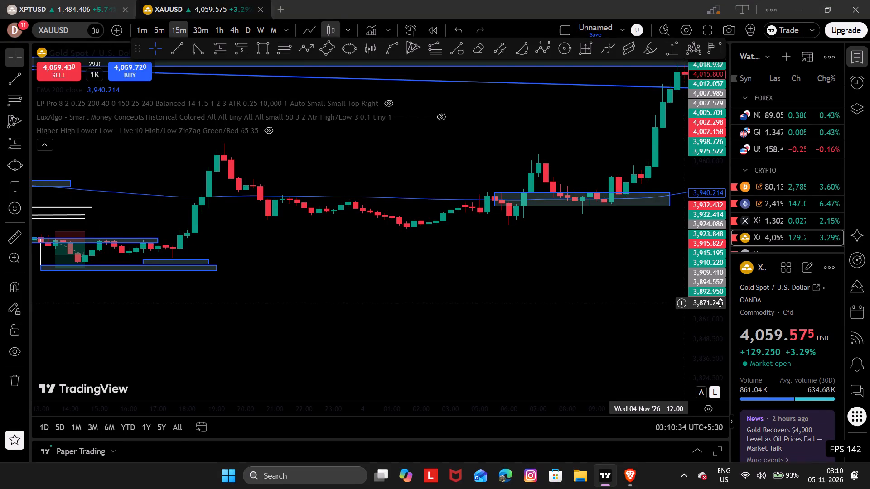
click(721, 303)
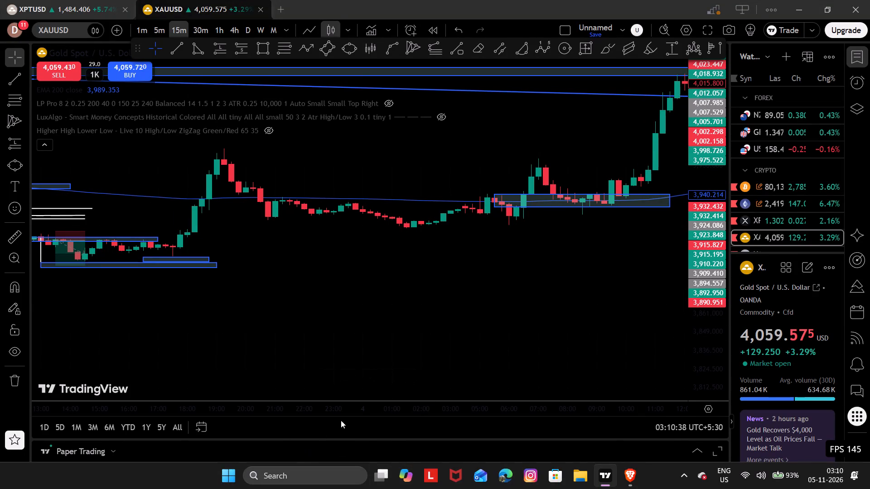
drag(443, 415, 605, 414)
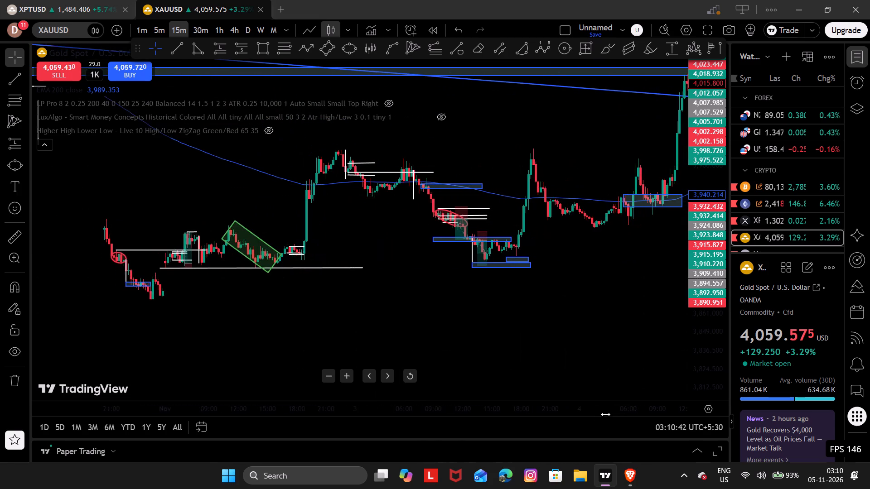
drag(605, 414, 588, 417)
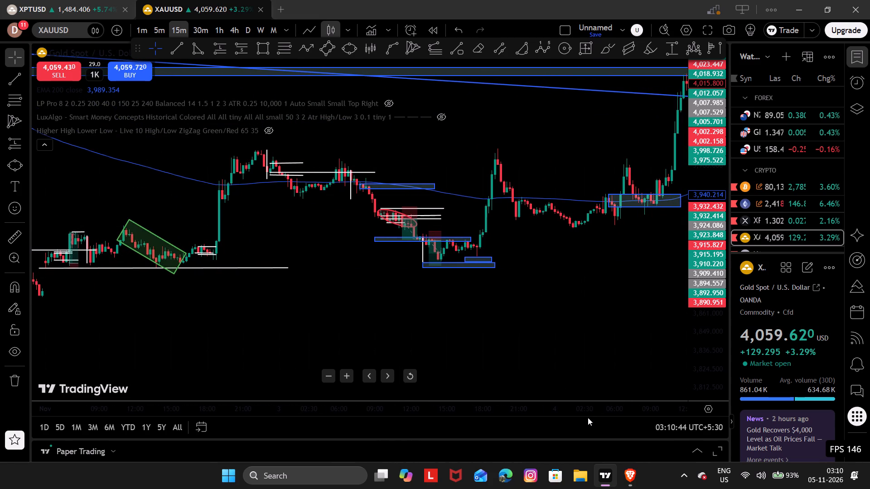
drag(588, 417, 579, 424)
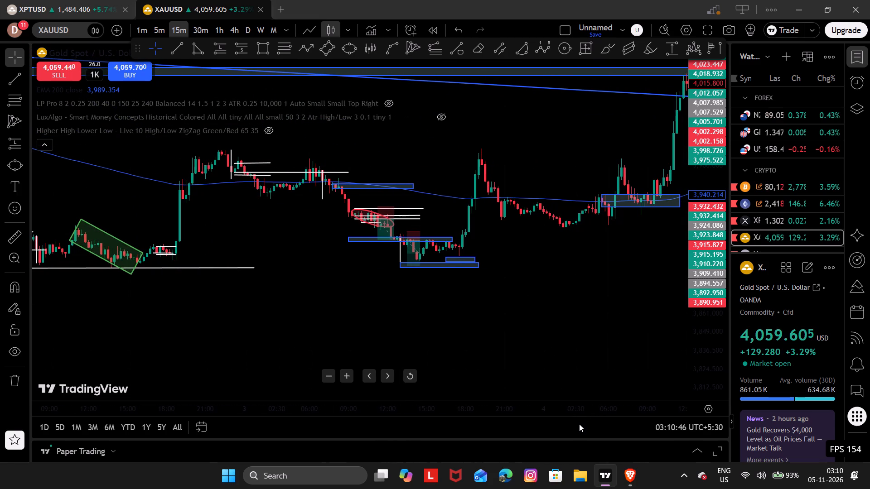
drag(579, 424, 579, 417)
drag(616, 341, 532, 488)
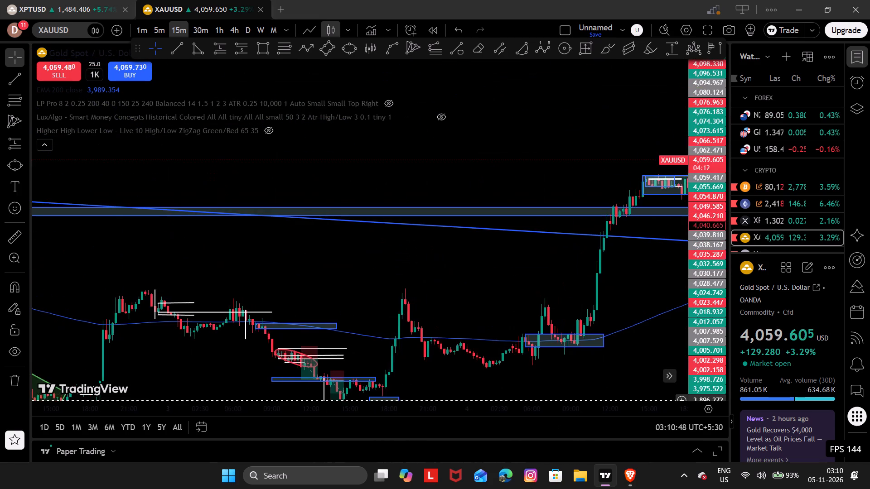
drag(532, 488, 342, 488)
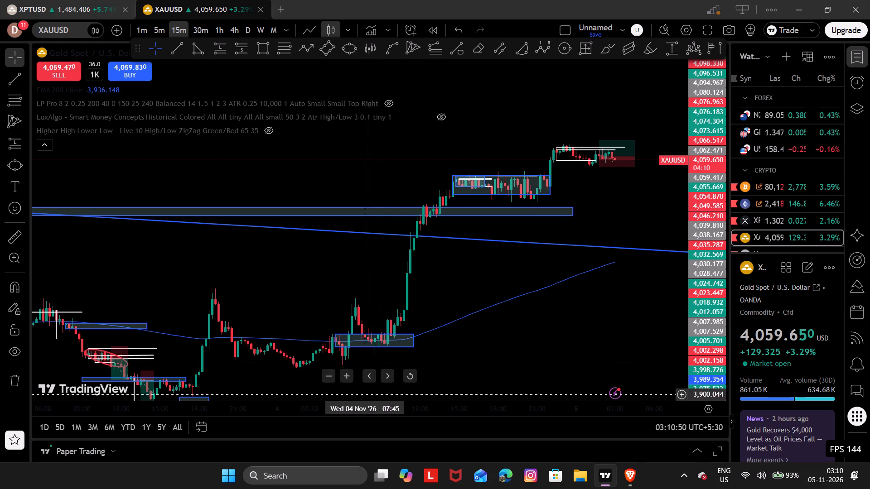
click(488, 345)
drag(488, 345, 827, 187)
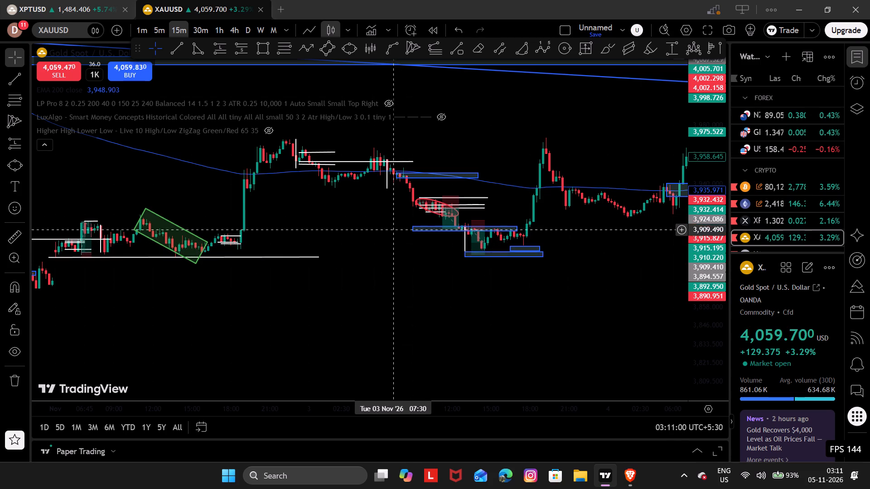
drag(390, 215, 384, 241)
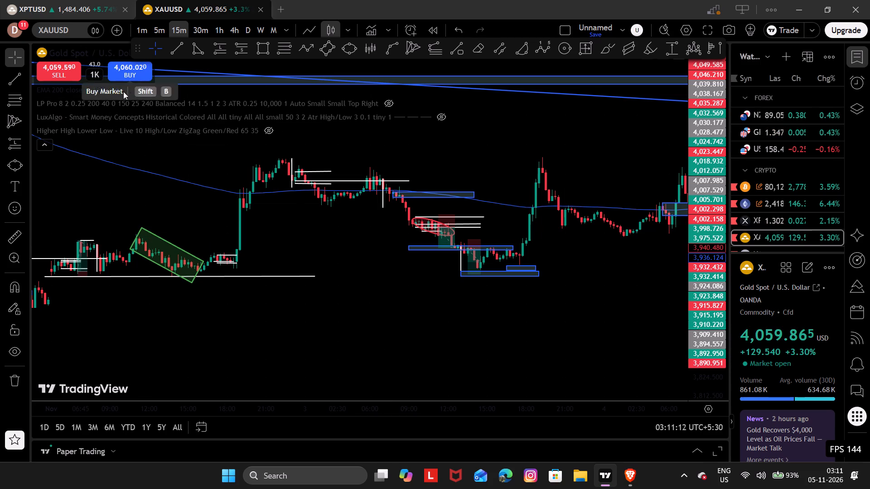
Hide the EMA 200 and show the LuxAlgo Smart Money Concepts indicator on the XAUUSD chart.
click(87, 88)
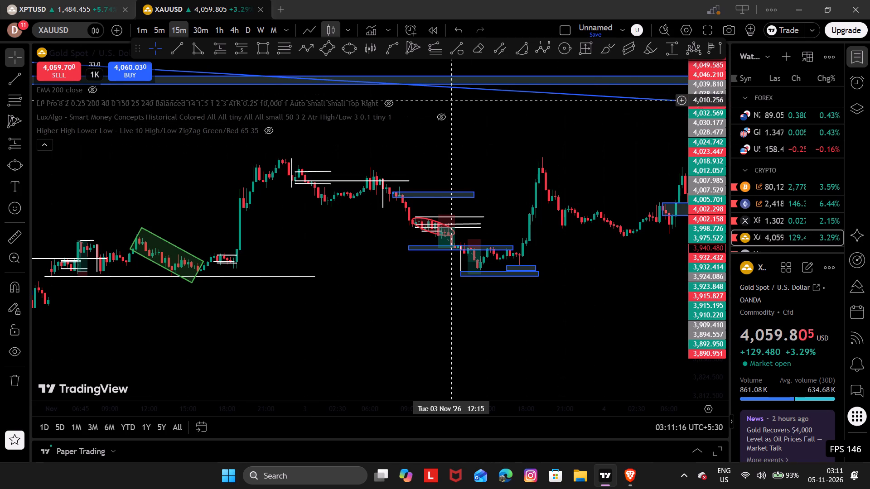
click(442, 116)
drag(657, 256, 555, 276)
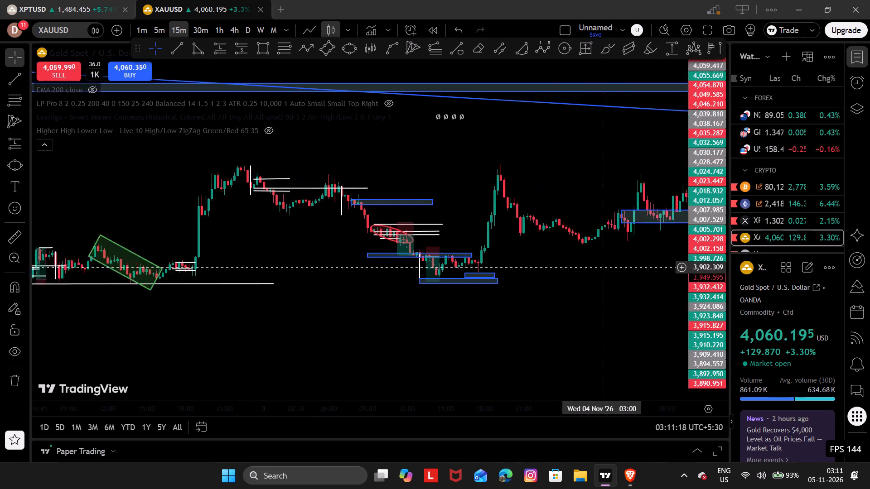
drag(555, 276, 148, 488)
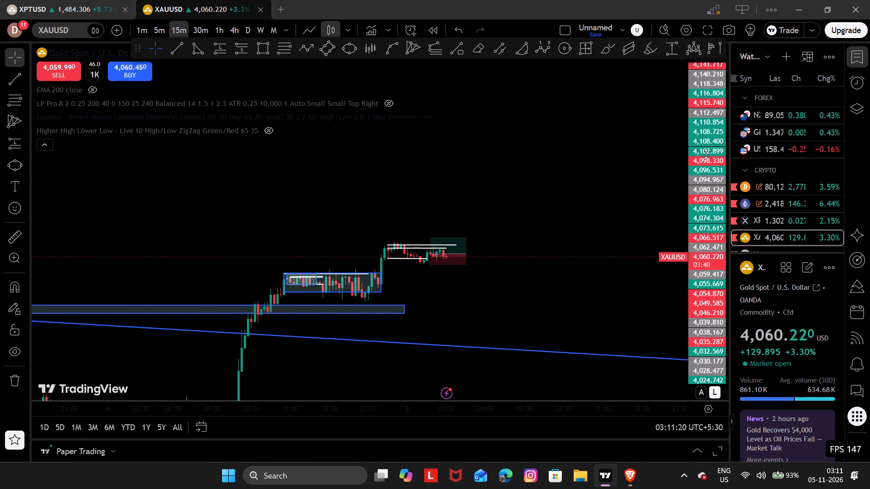
Open the EURUSD chart from the watchlist and examine its Smart Money Concepts zones, structure labels and existing drawings.
scroll(720, 121, up, 1)
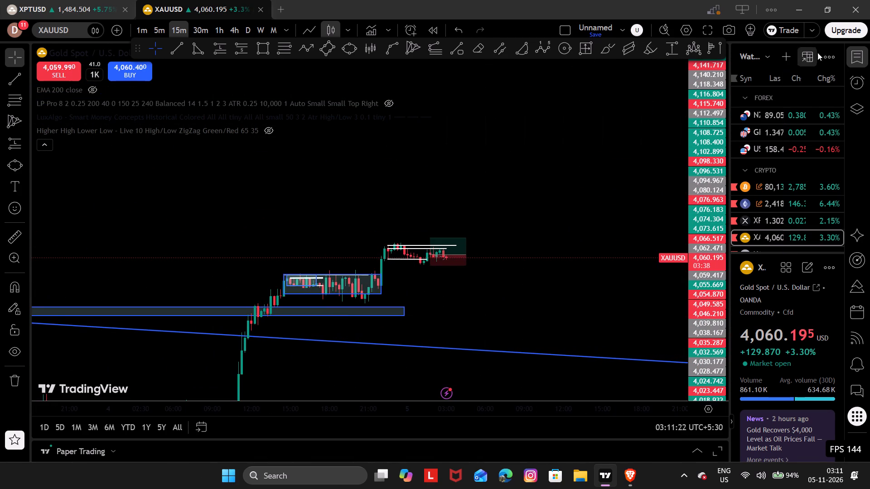
scroll(810, 128, up, 2)
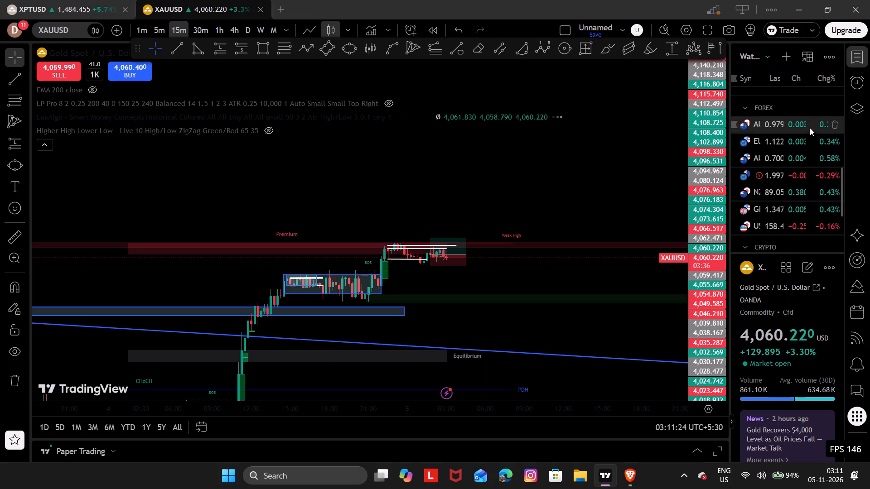
click(773, 145)
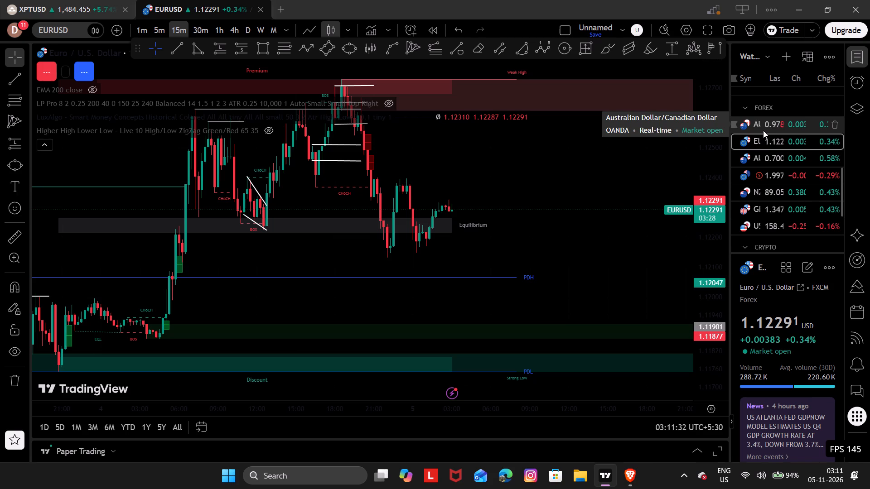
drag(598, 195, 703, 263)
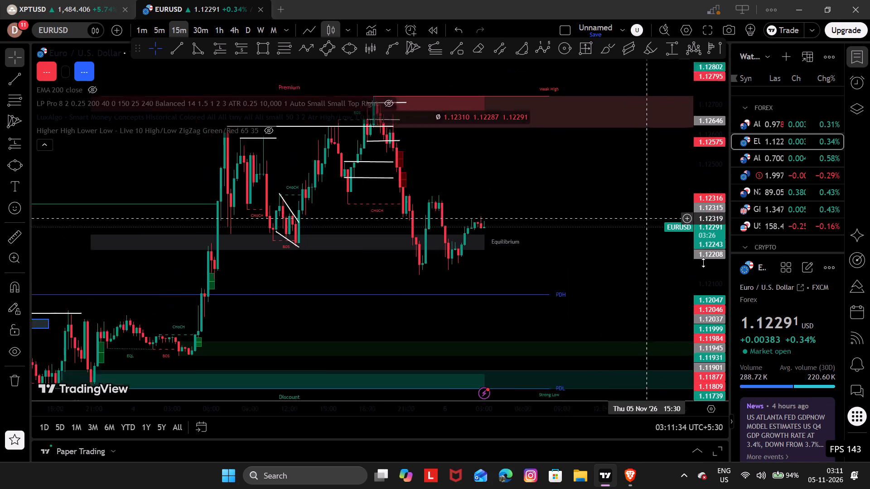
drag(703, 263, 696, 307)
scroll(696, 307, left, 3)
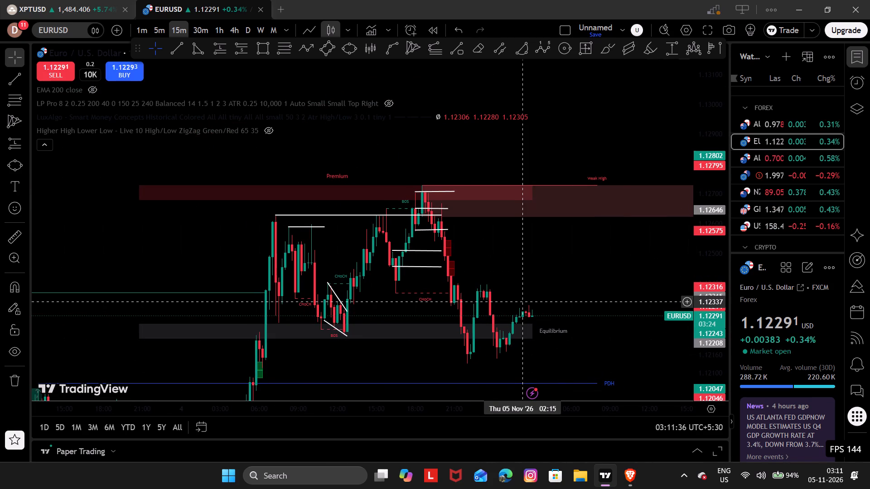
click(524, 301)
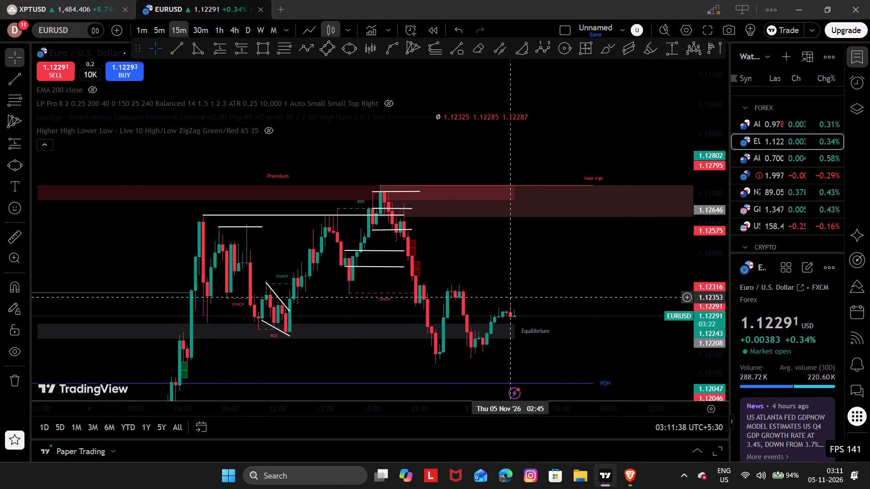
scroll(510, 297, left, 1)
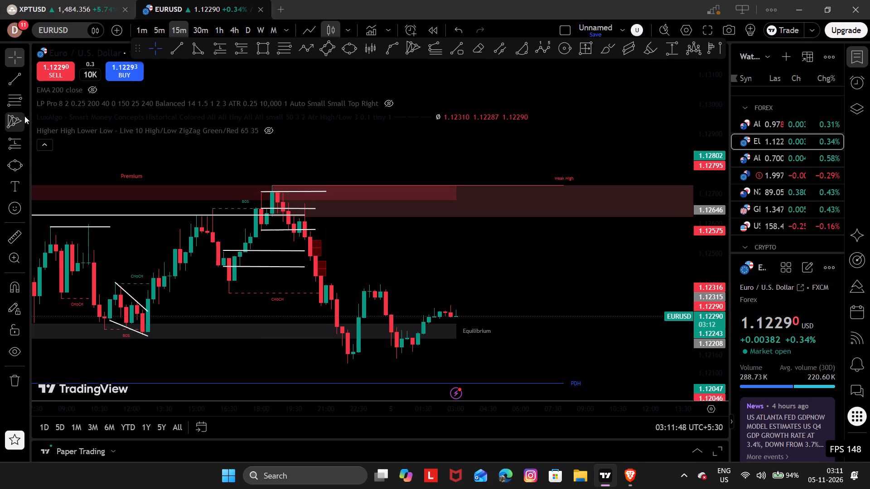
Collapse the indicator legend on the EURUSD chart.
click(43, 148)
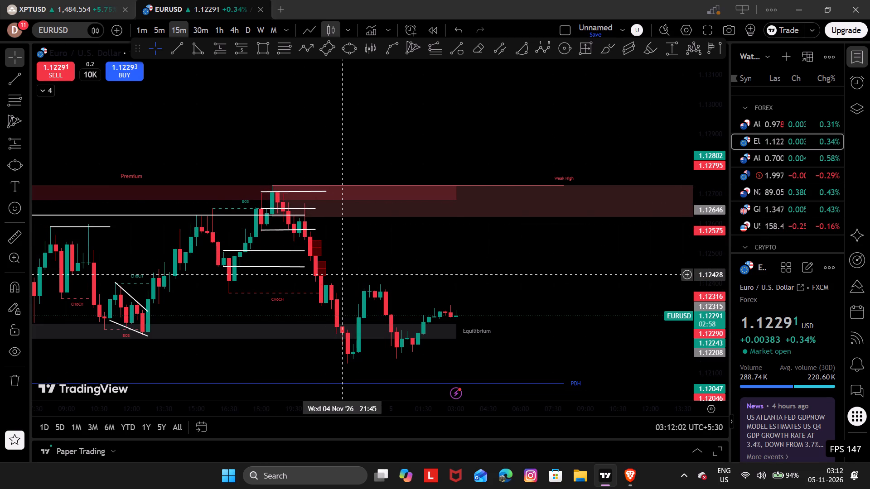
Measure the 4 November EURUSD drop from about 1.12572 down to the swing low at about 1.12135, then clear the measurement.
drag(343, 274, 316, 196)
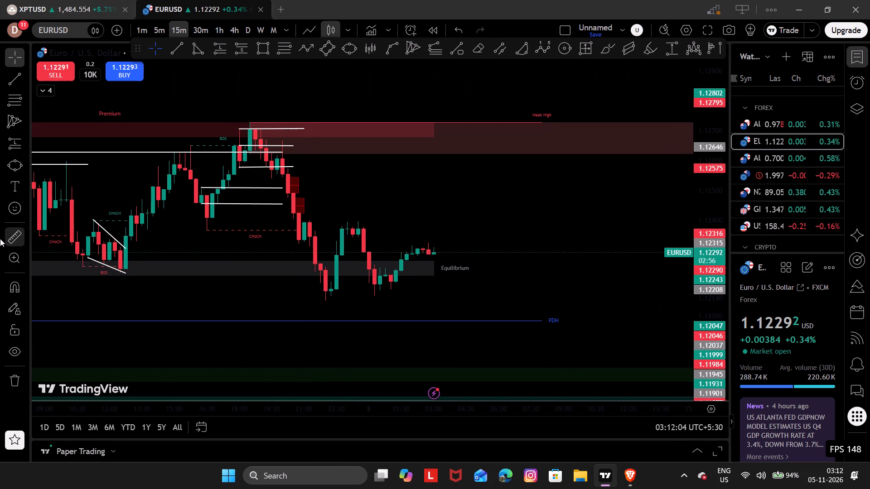
click(0, 239)
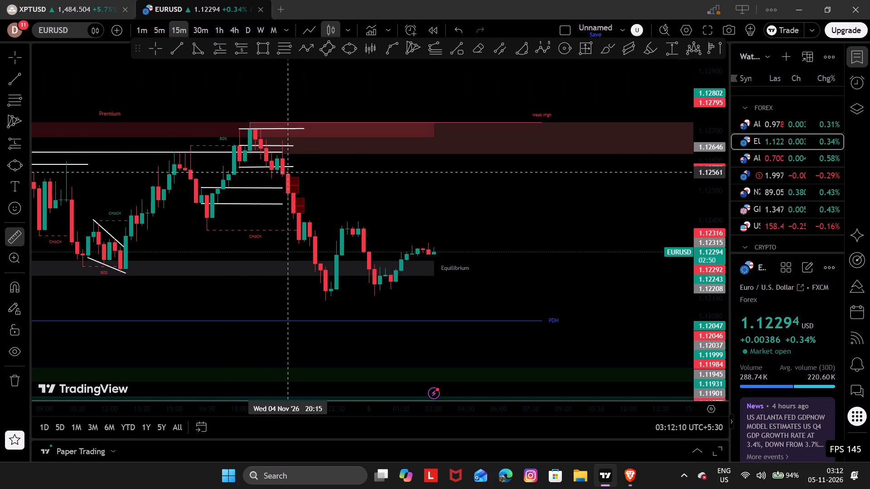
click(286, 168)
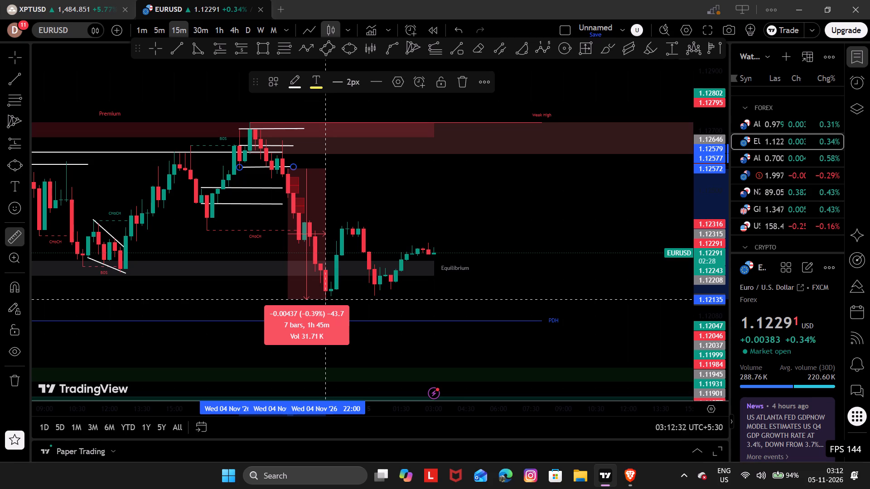
click(328, 299)
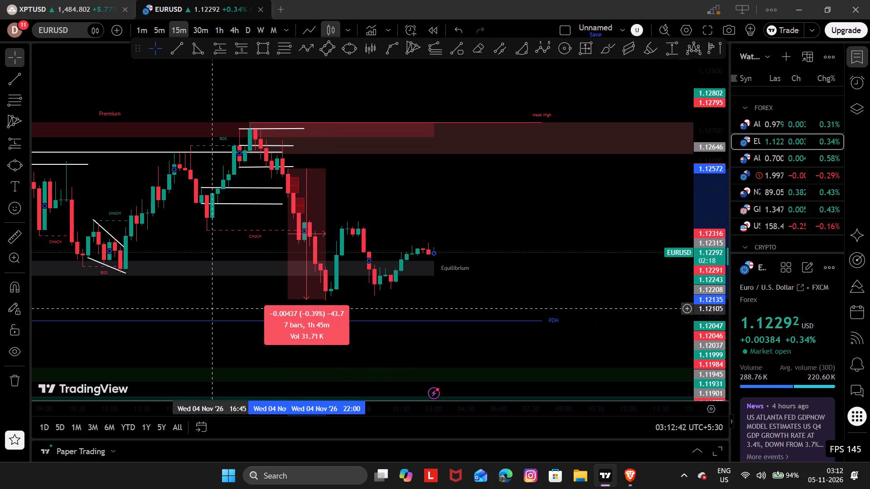
click(253, 233)
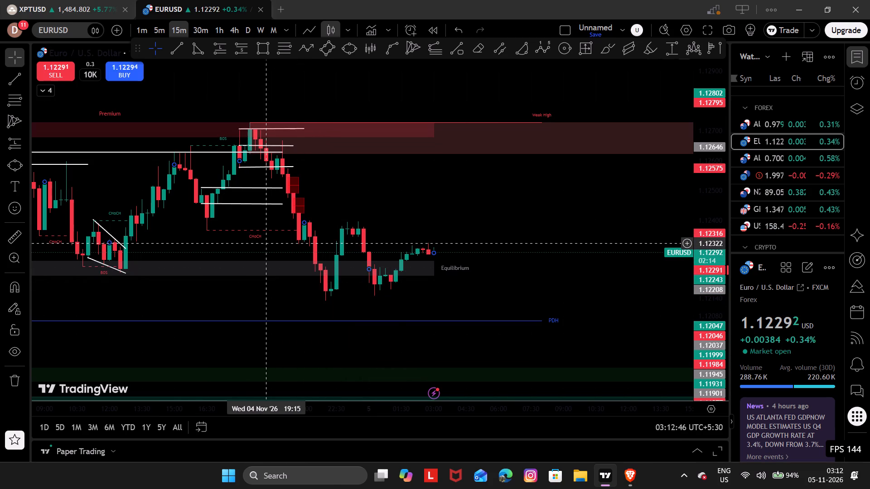
Examine the EURUSD moves of 4 and 5 November around the white lines, wedge and equilibrium zone up to the latest candles.
click(303, 234)
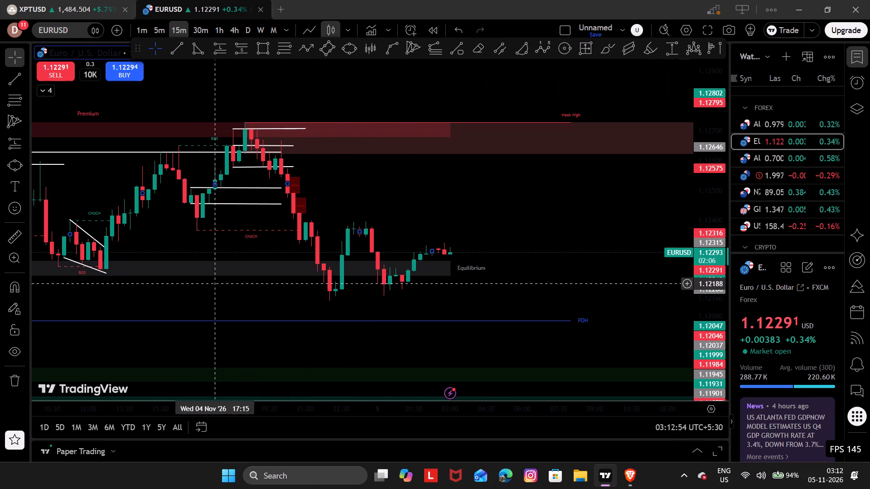
drag(212, 282, 434, 287)
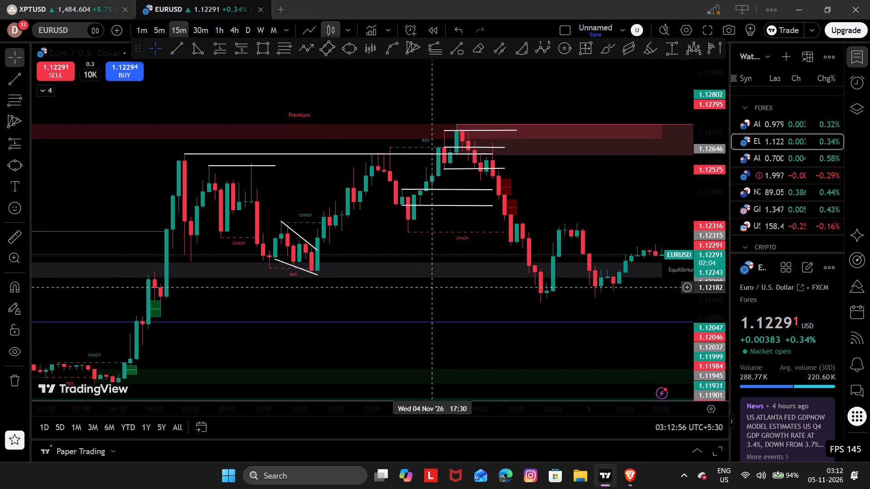
drag(434, 287, 325, 288)
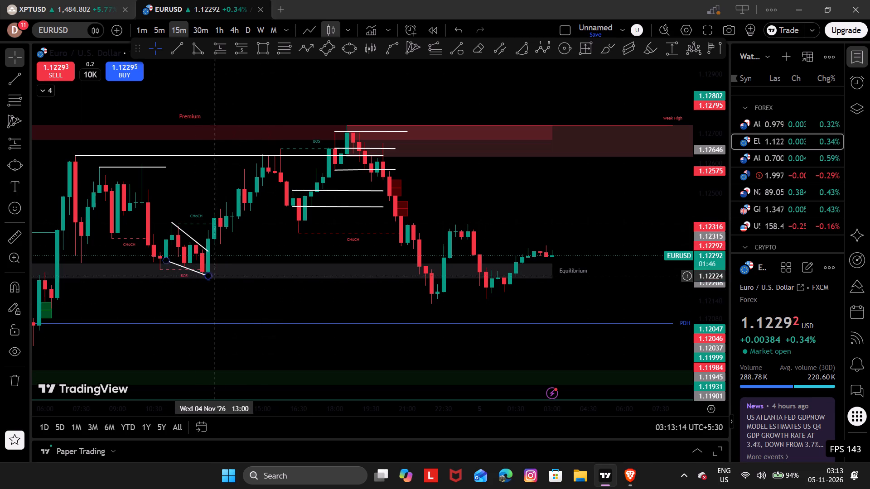
drag(203, 292, 319, 245)
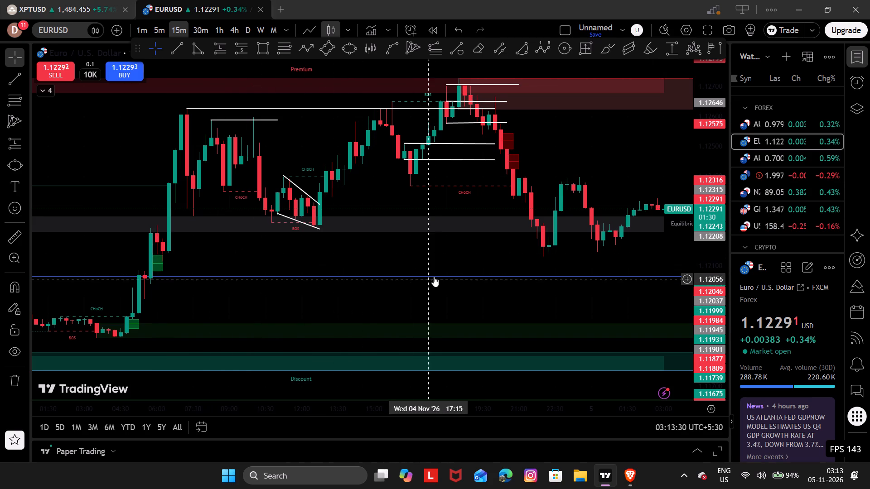
click(476, 262)
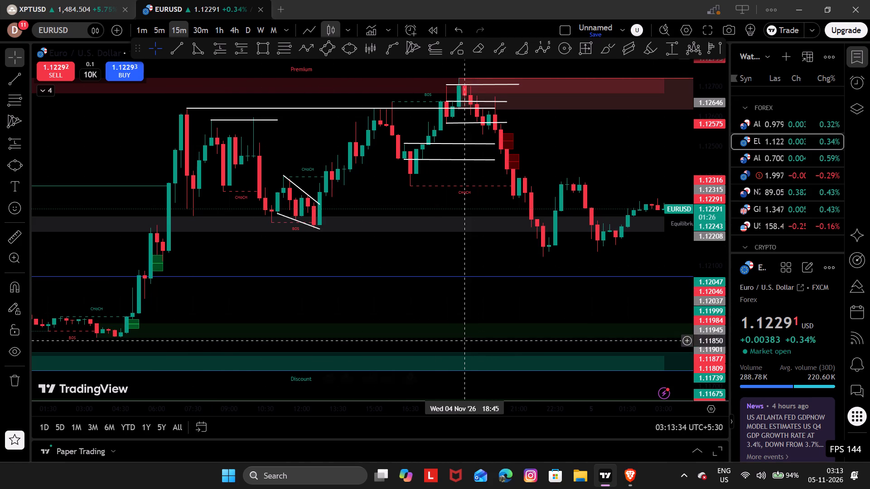
drag(487, 249, 200, 295)
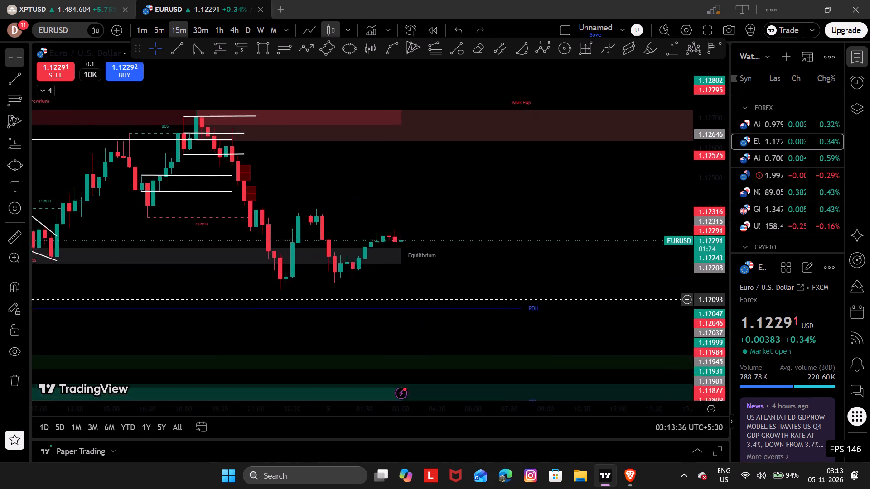
drag(200, 295, 194, 292)
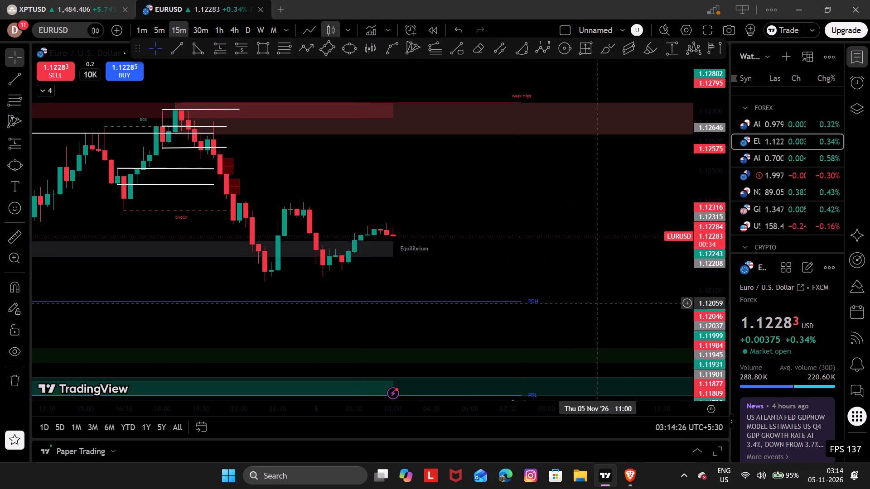
drag(707, 334, 658, 64)
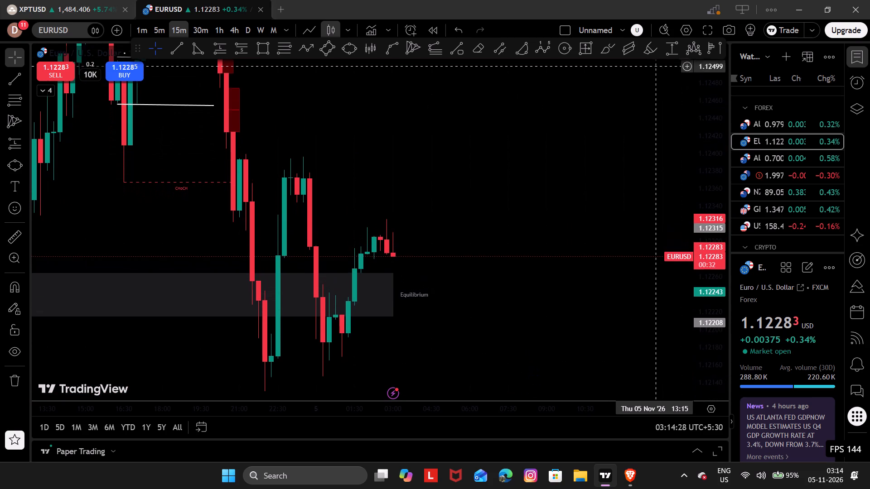
Place a short position on EURUSD at the 5 November 02:45 candle, with entry about 1.12298 and stop about 1.12330.
drag(658, 64, 656, 65)
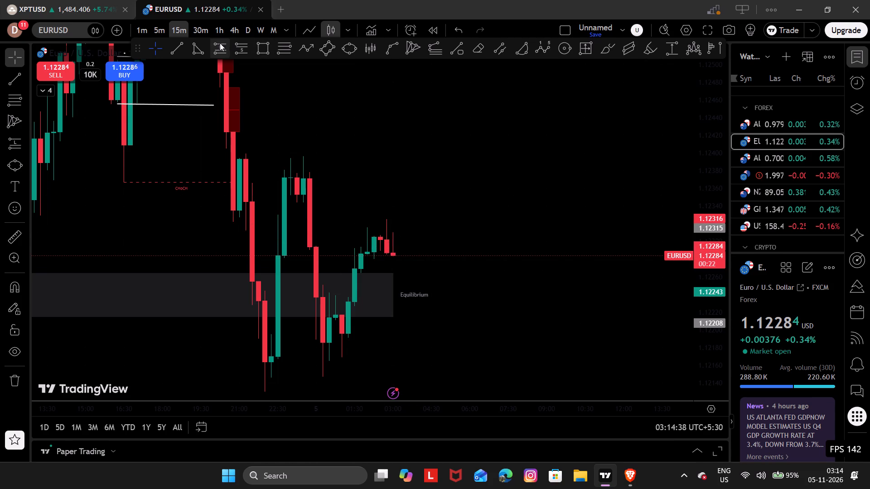
click(238, 44)
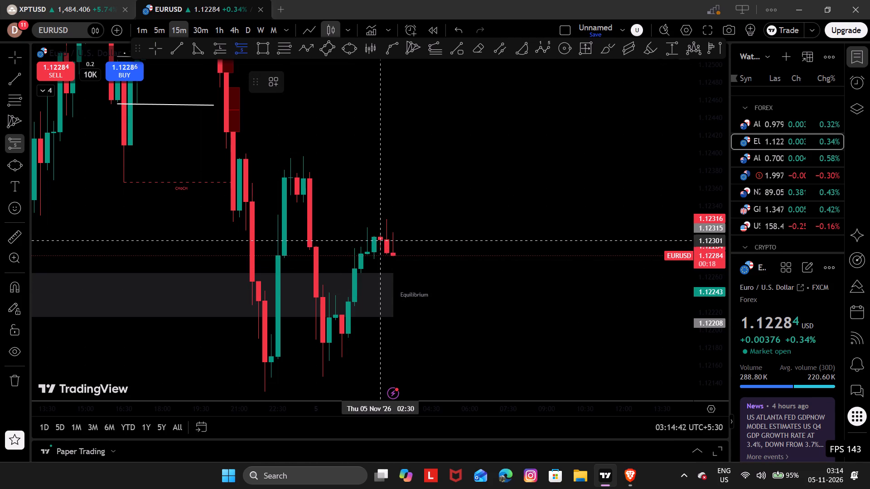
click(388, 243)
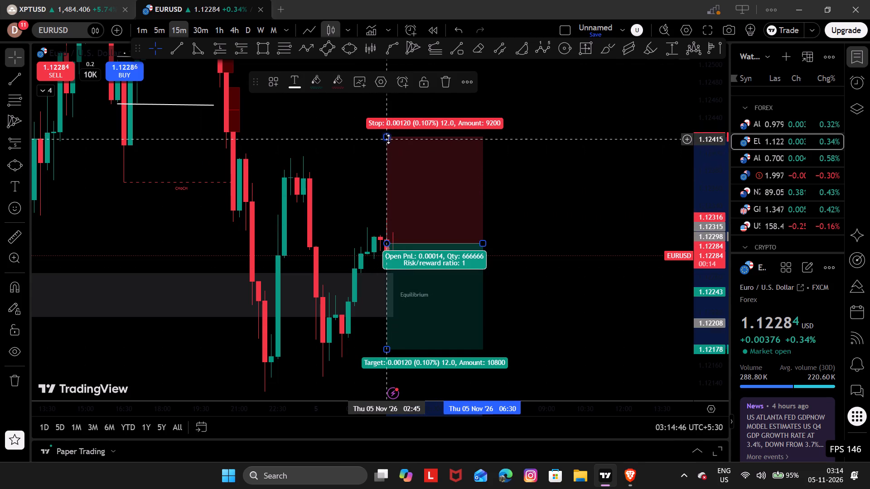
drag(389, 139, 372, 218)
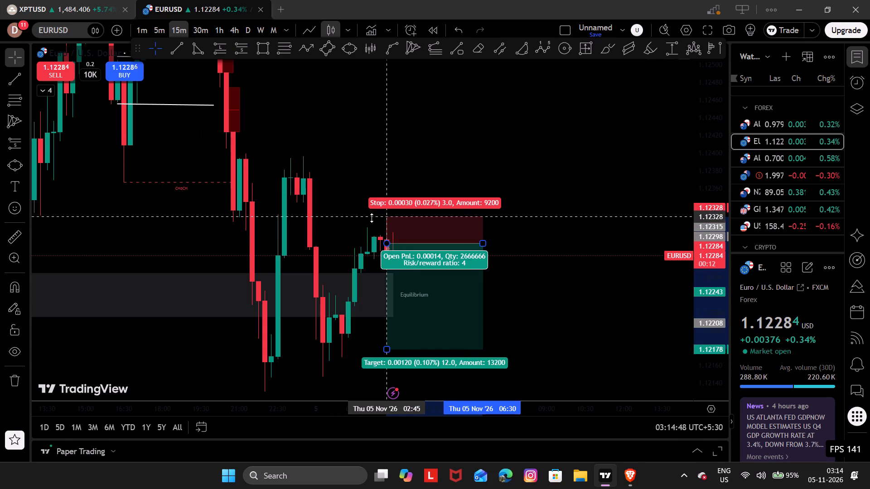
drag(372, 218, 365, 218)
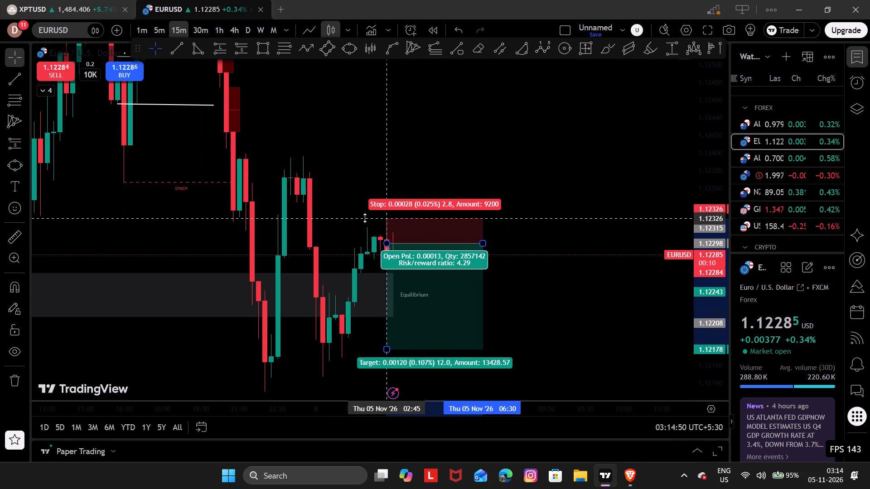
drag(365, 218, 364, 215)
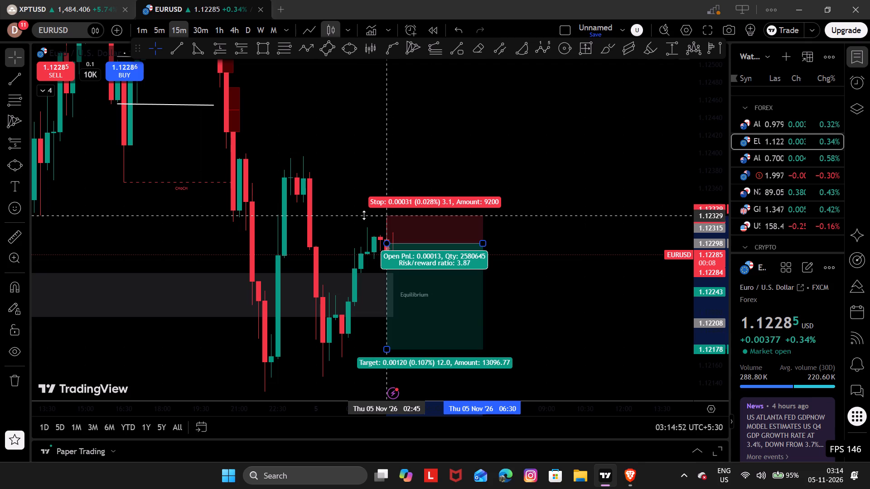
drag(364, 215, 364, 214)
Lower the EURUSD short position's target to about 1.12167, near the recent swing lows.
drag(634, 336, 635, 290)
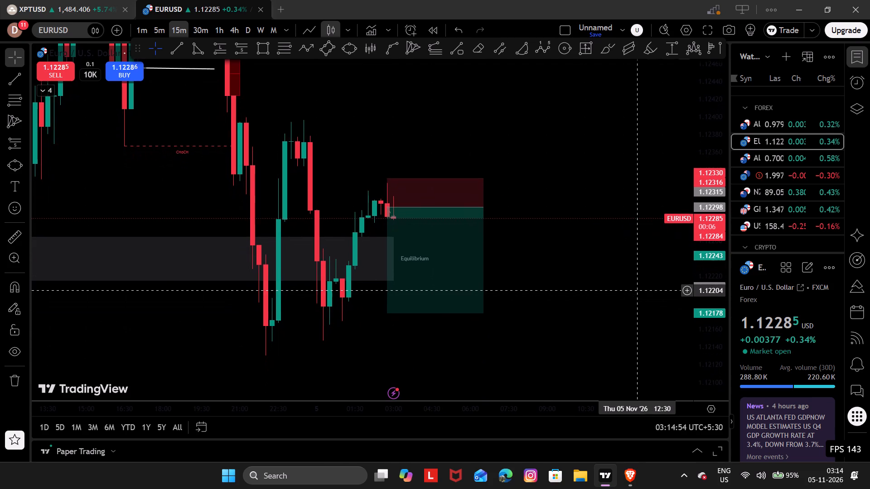
drag(635, 290, 635, 288)
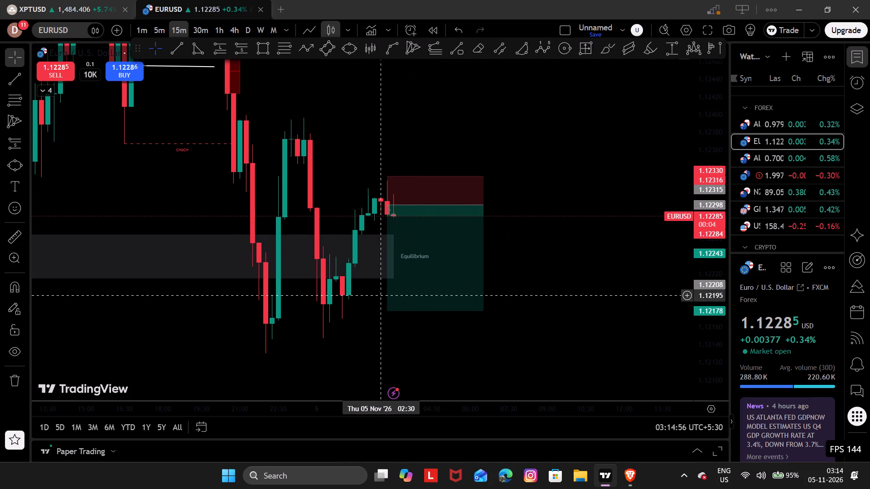
drag(388, 311, 389, 316)
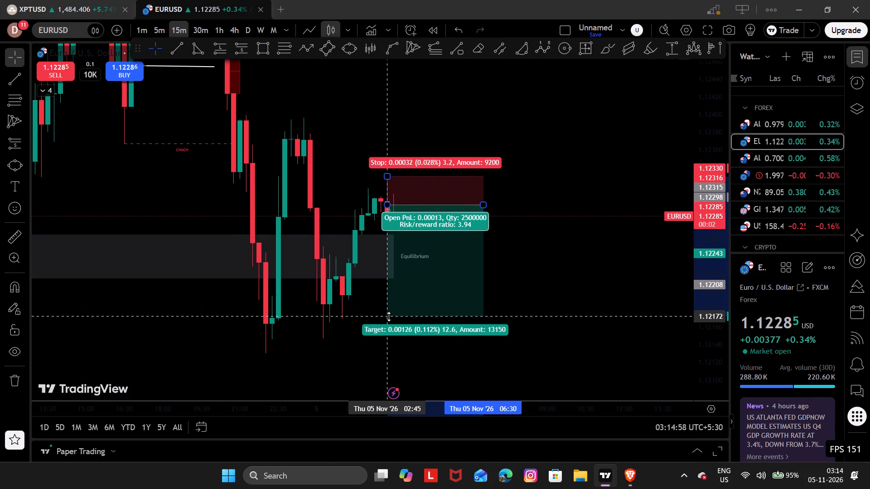
drag(389, 316, 389, 321)
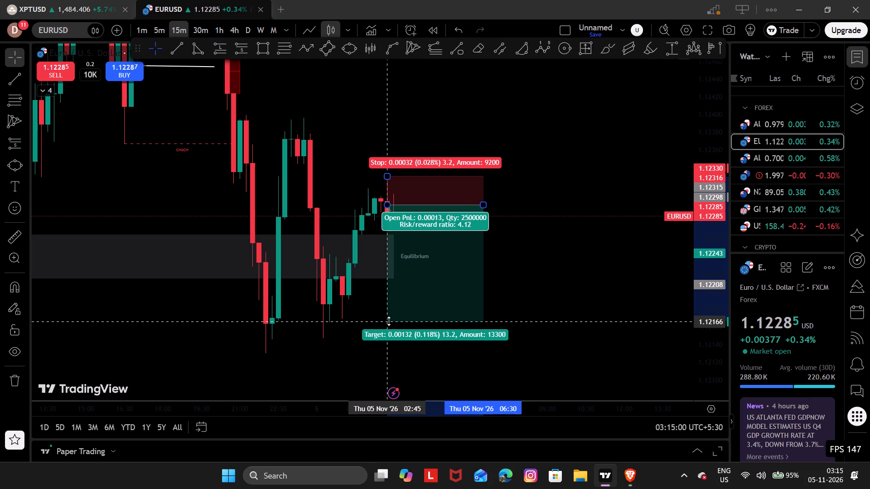
drag(389, 321, 388, 322)
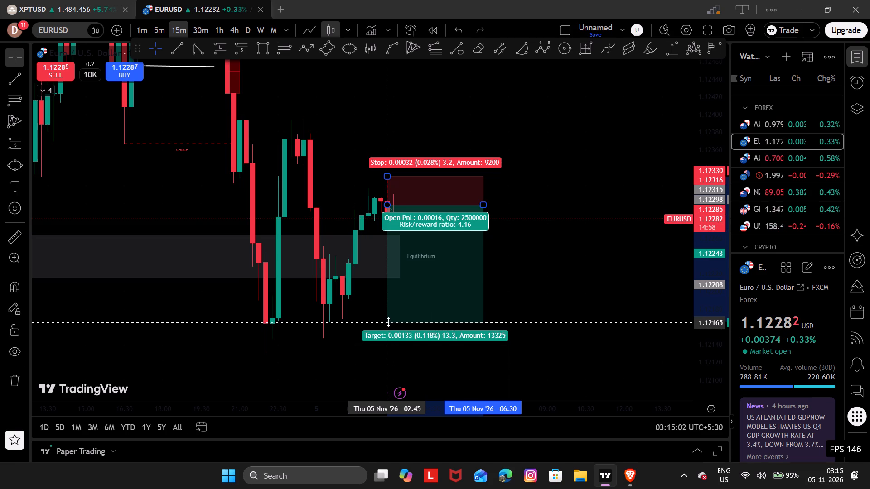
drag(388, 322, 388, 320)
click(599, 324)
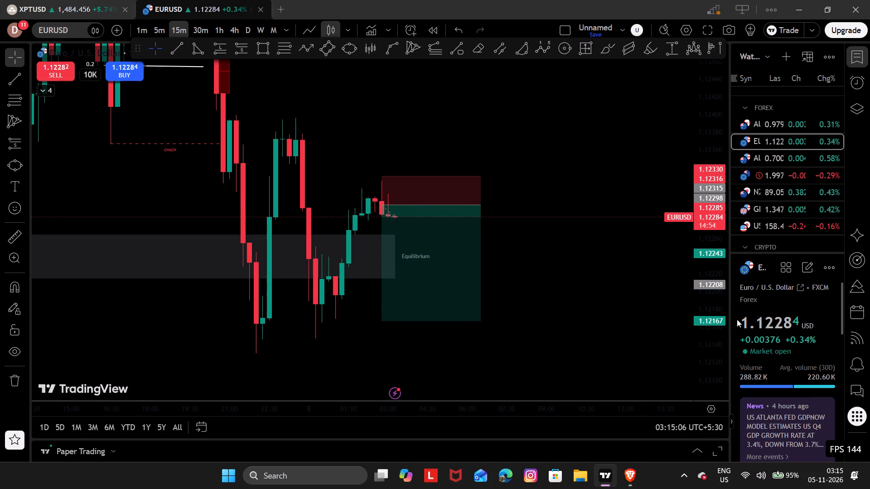
Switch to the Brave browser and open the TERE HO KE video from the YouTube recommendations.
click(640, 352)
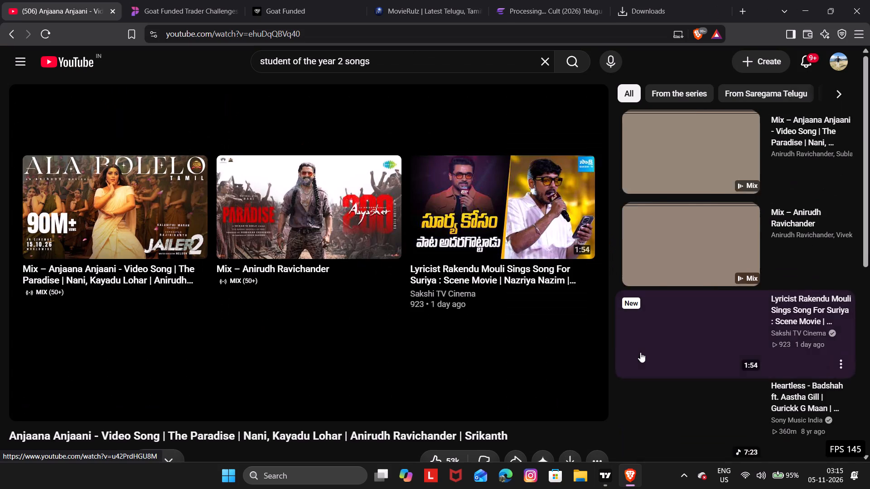
scroll(712, 340, down, 2)
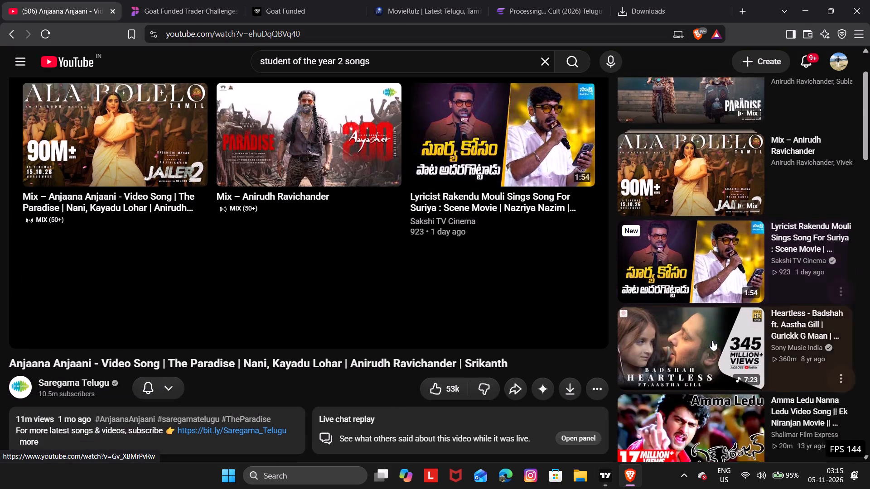
scroll(712, 340, down, 6)
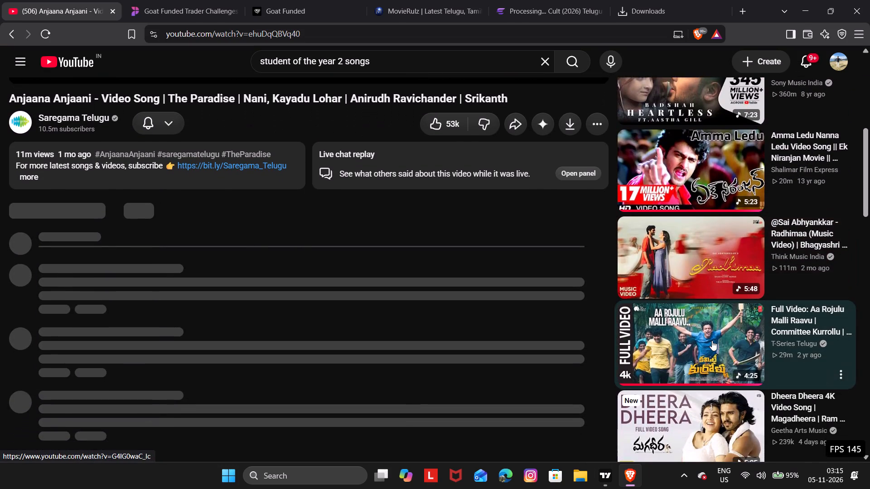
scroll(712, 340, down, 1)
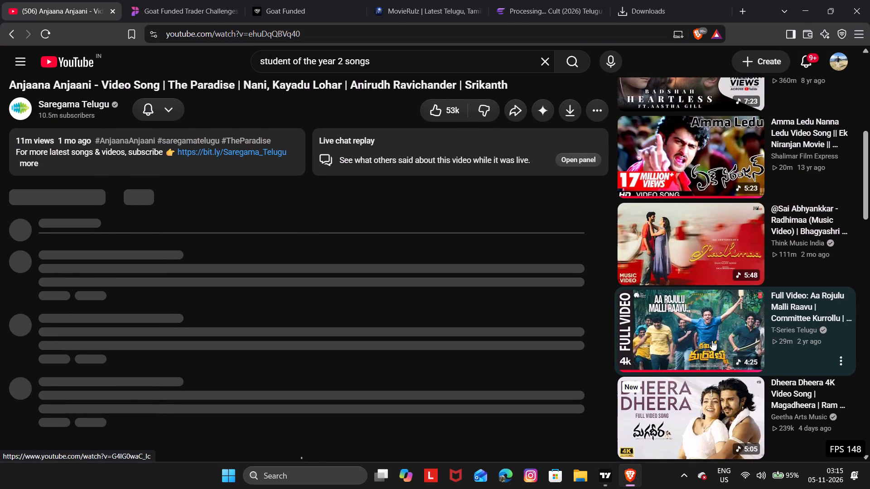
scroll(712, 340, down, 1)
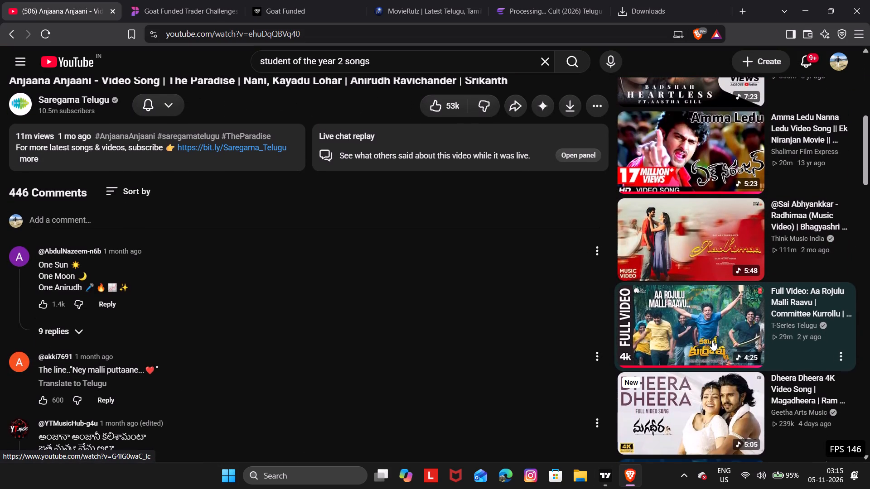
scroll(712, 340, down, 1)
scroll(712, 340, up, 1)
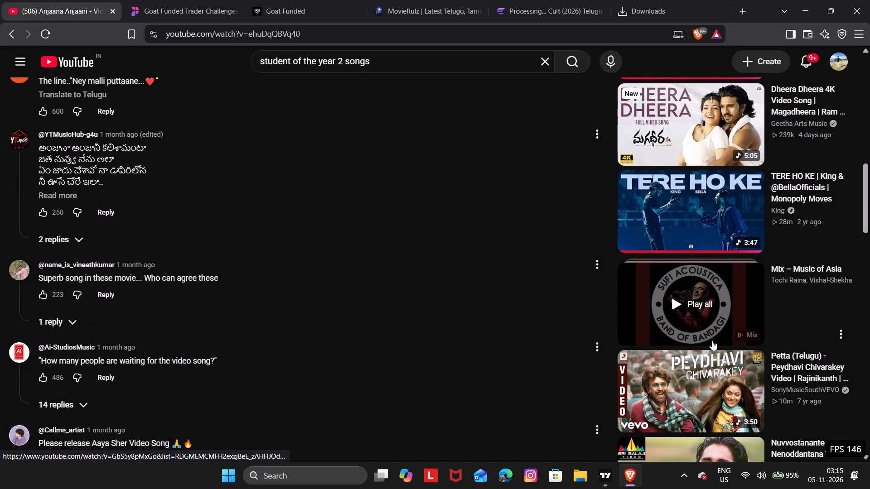
scroll(712, 340, up, 1)
click(712, 340)
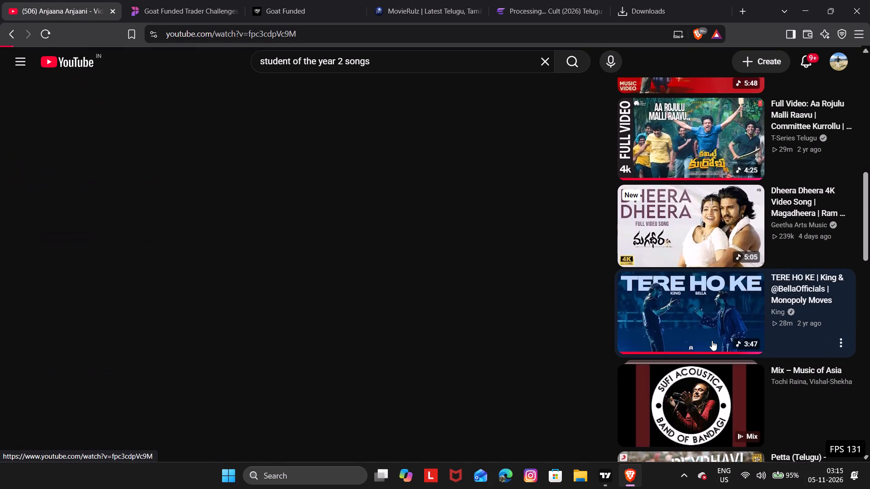
right_click(712, 340)
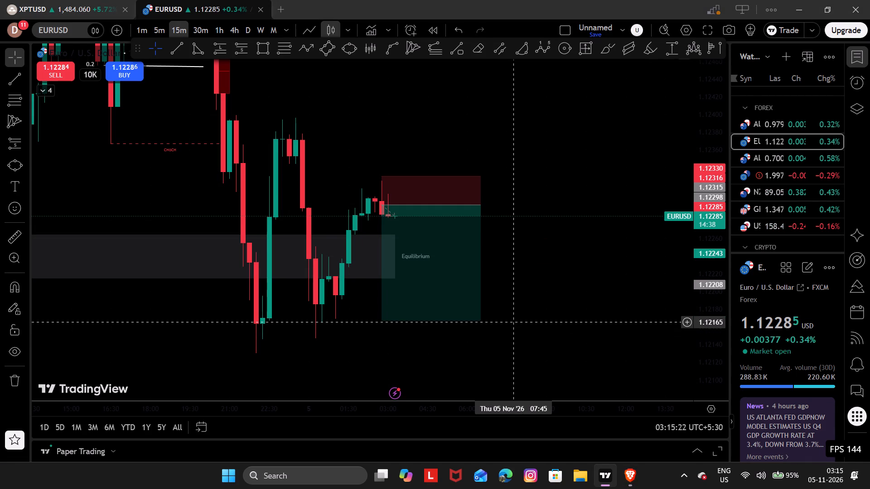
Return to TradingView and raise the EURUSD short position's stop to about 1.12337.
double_click(514, 321)
double_click(541, 311)
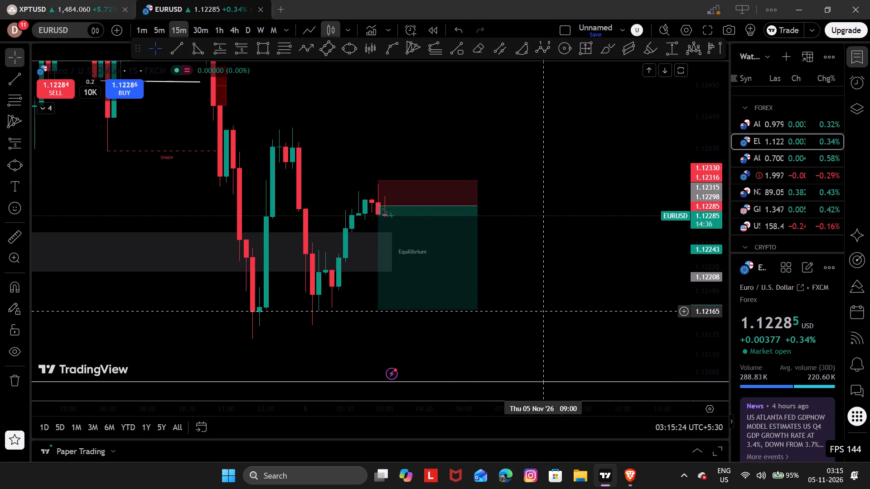
drag(379, 174, 378, 169)
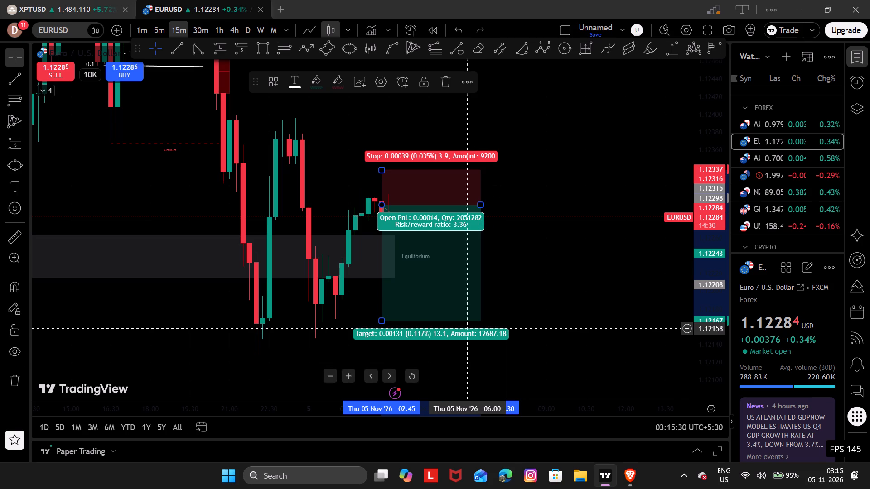
click(512, 311)
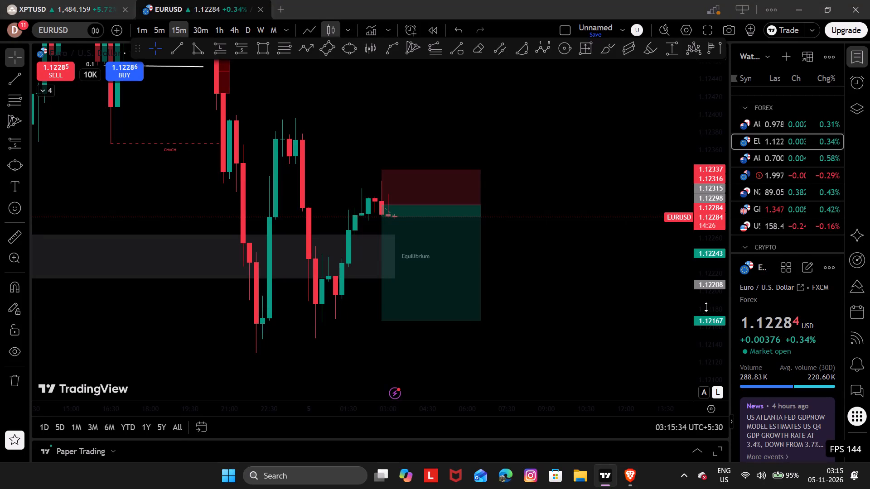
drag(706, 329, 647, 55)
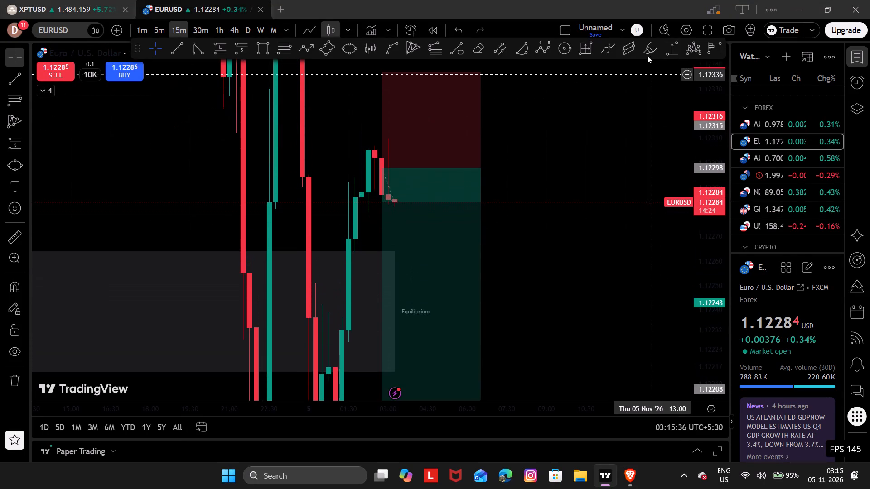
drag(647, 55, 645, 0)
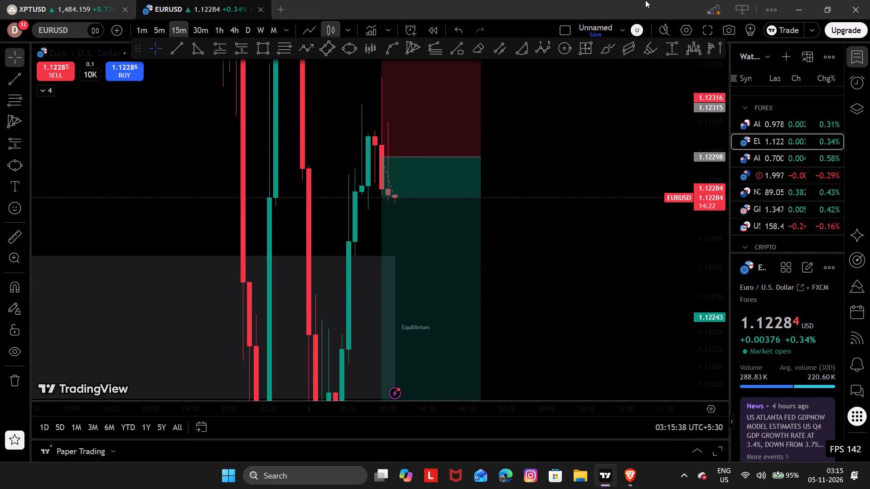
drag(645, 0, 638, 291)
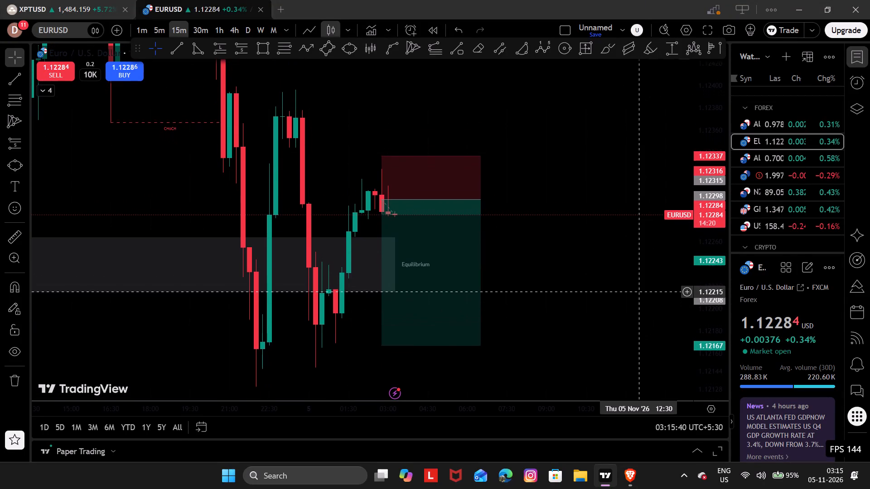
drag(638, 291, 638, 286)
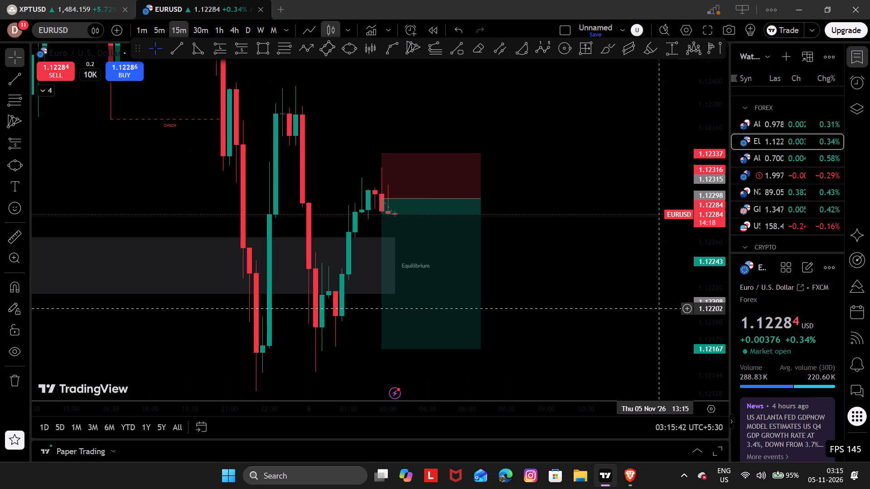
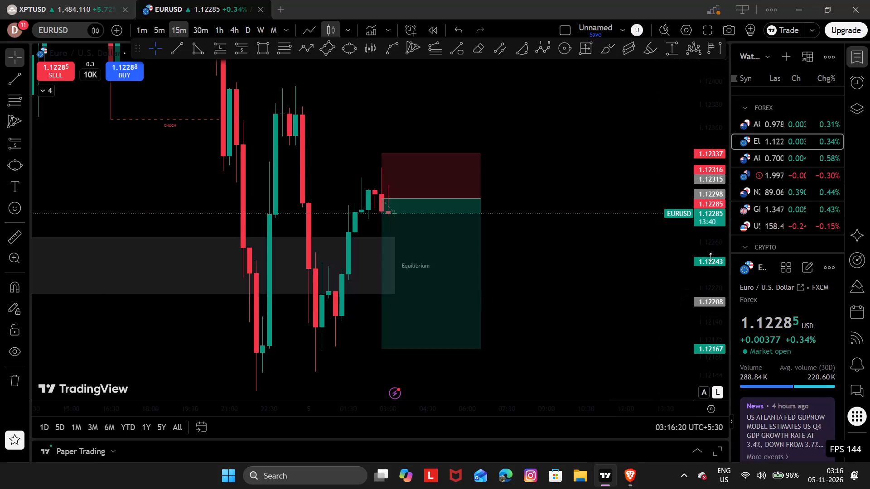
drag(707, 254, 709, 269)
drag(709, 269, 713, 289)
Open the EURNZD chart and lower the stop of the 4 November 14:15 short position to about 2.00147.
click(779, 167)
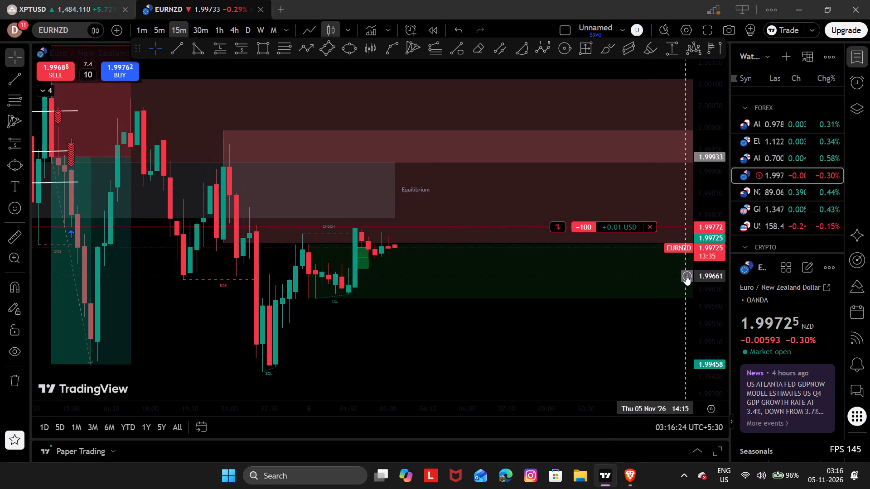
drag(687, 274, 715, 194)
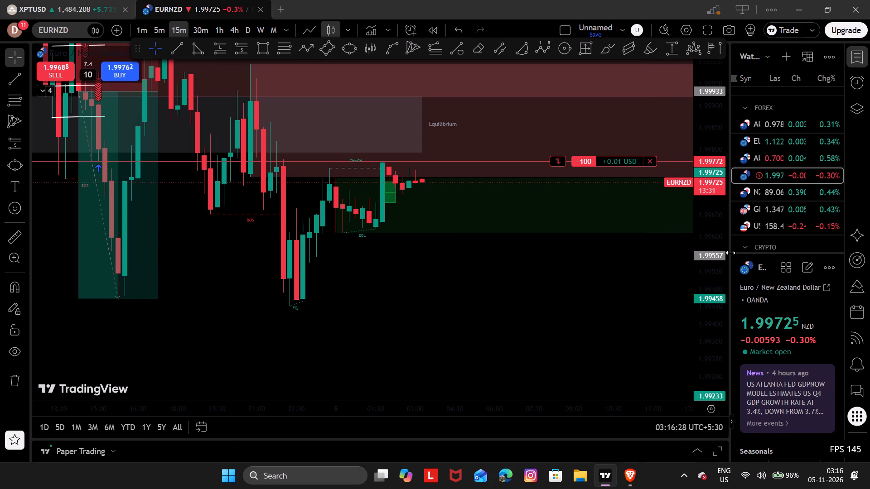
drag(719, 264, 714, 68)
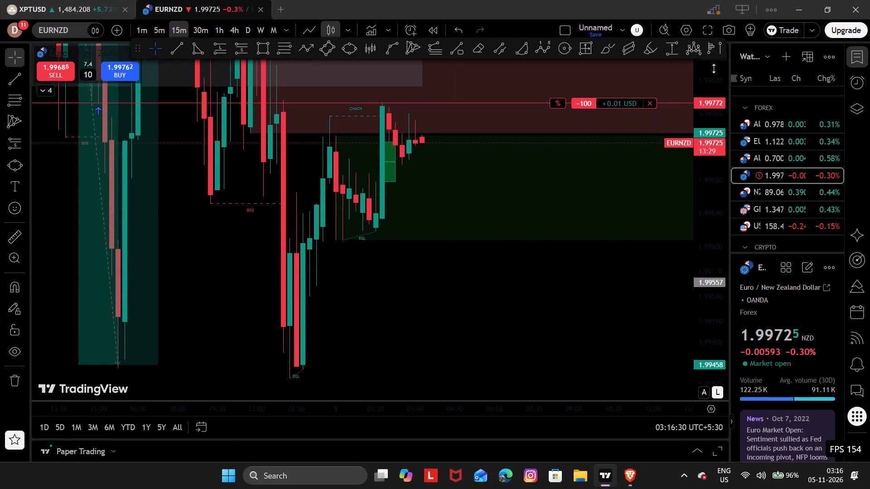
drag(714, 68, 699, 326)
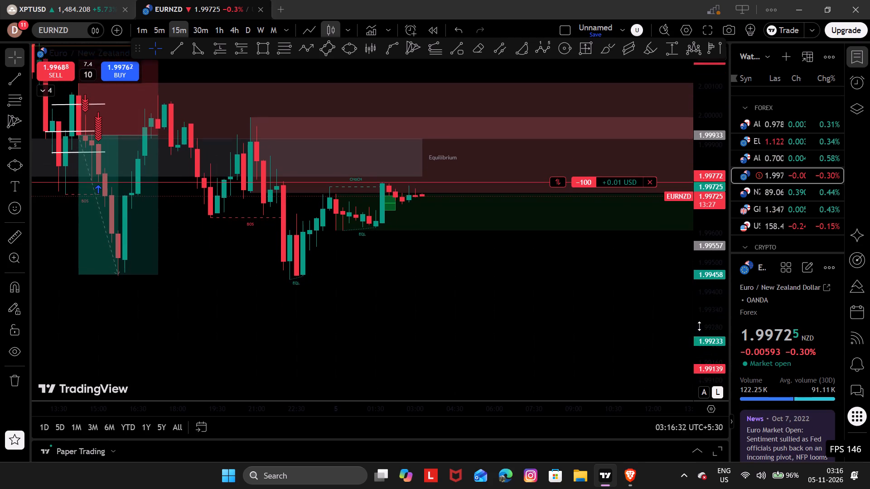
drag(699, 326, 695, 297)
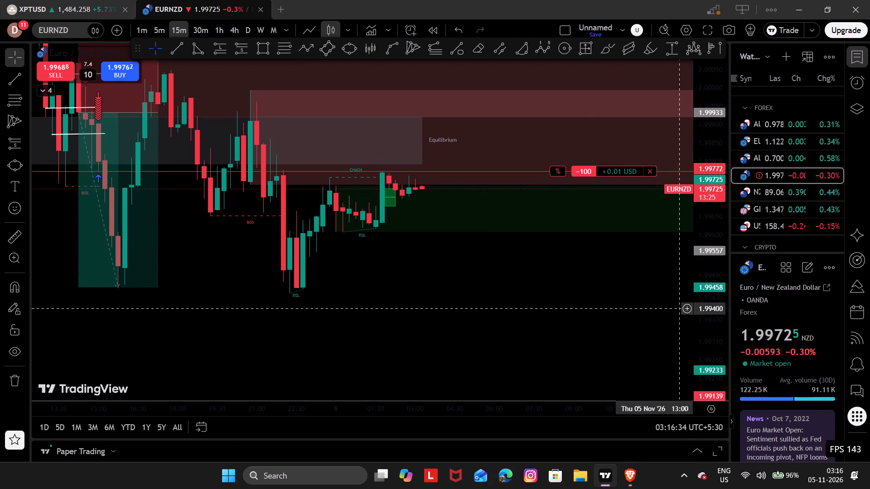
drag(563, 342, 691, 460)
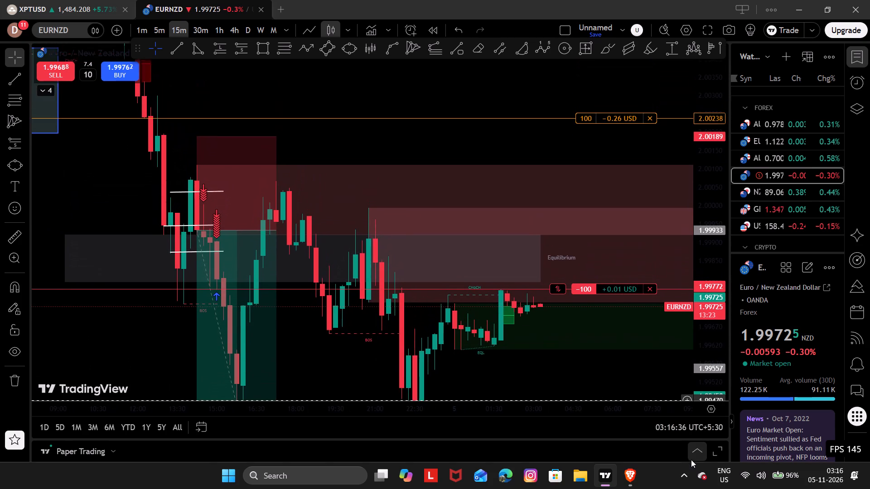
drag(691, 460, 682, 451)
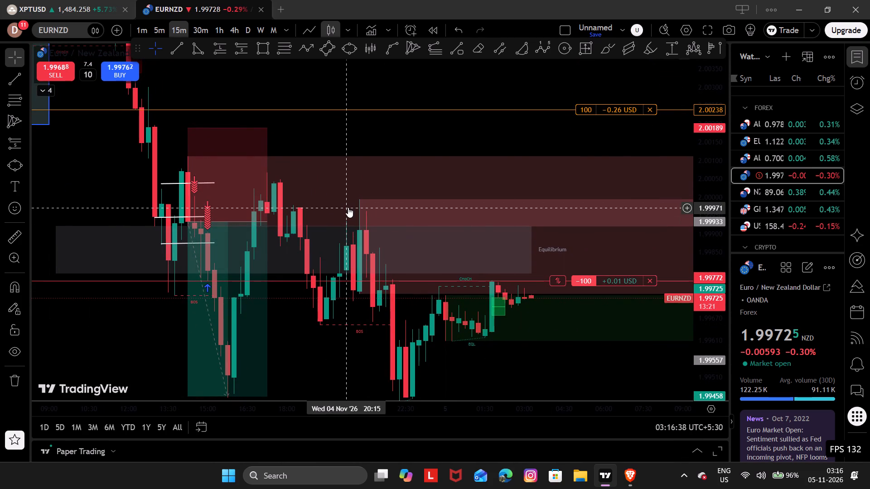
click(183, 124)
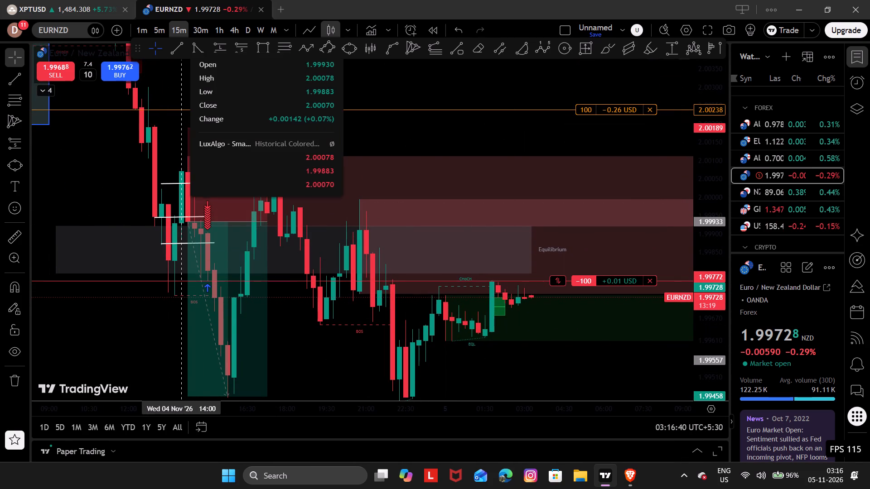
drag(186, 125, 188, 142)
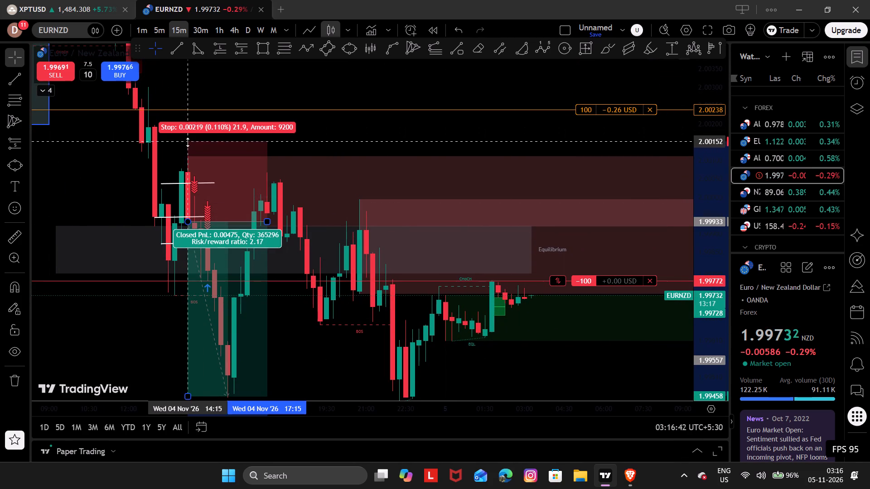
drag(188, 142, 188, 156)
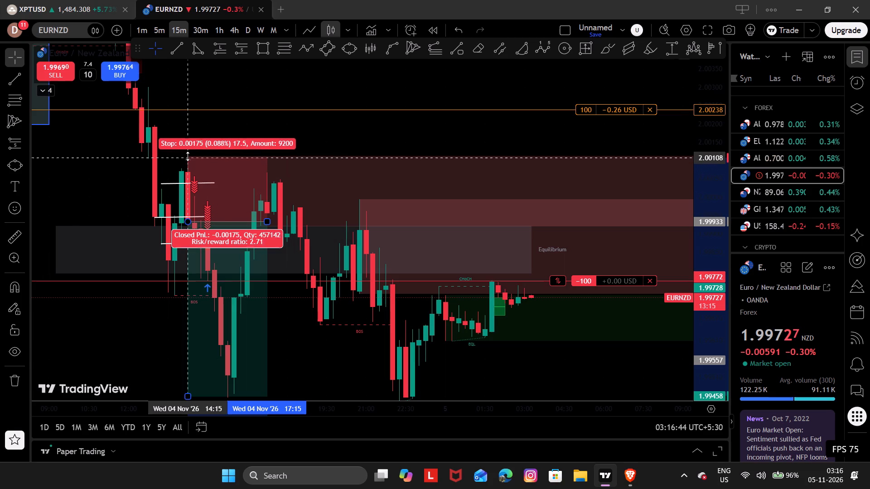
drag(188, 156, 188, 143)
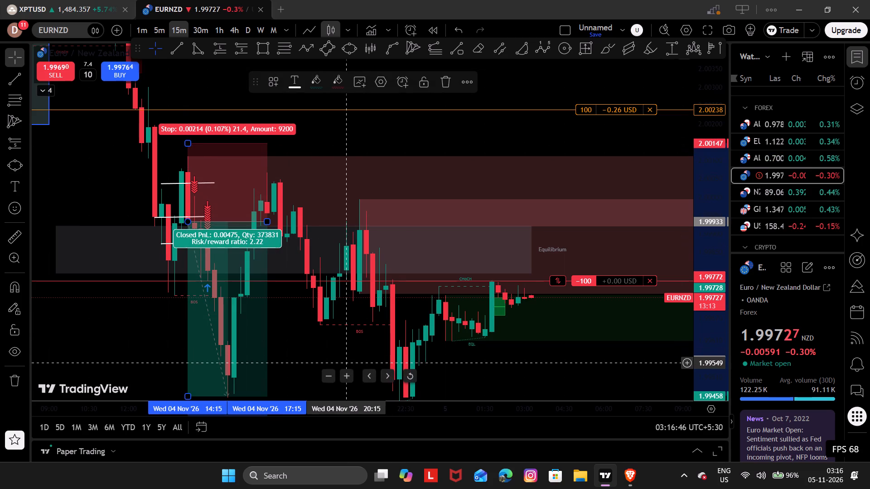
click(345, 362)
Shorten the EURNZD short position so that it ends at the 4 November 15:45 candle.
drag(324, 323, 313, 286)
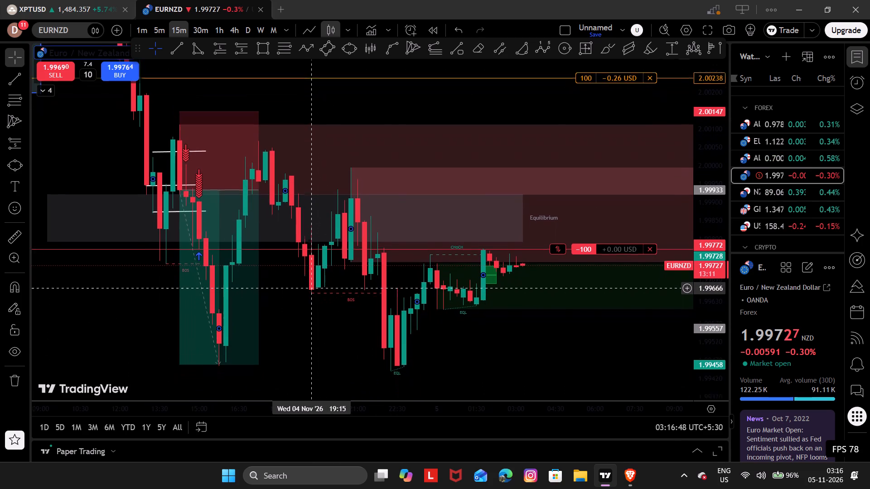
drag(313, 286, 334, 256)
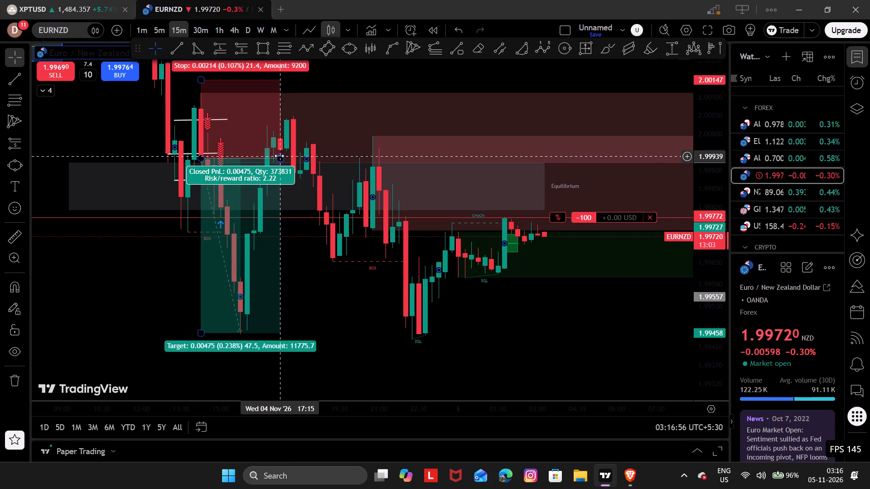
drag(279, 156, 242, 173)
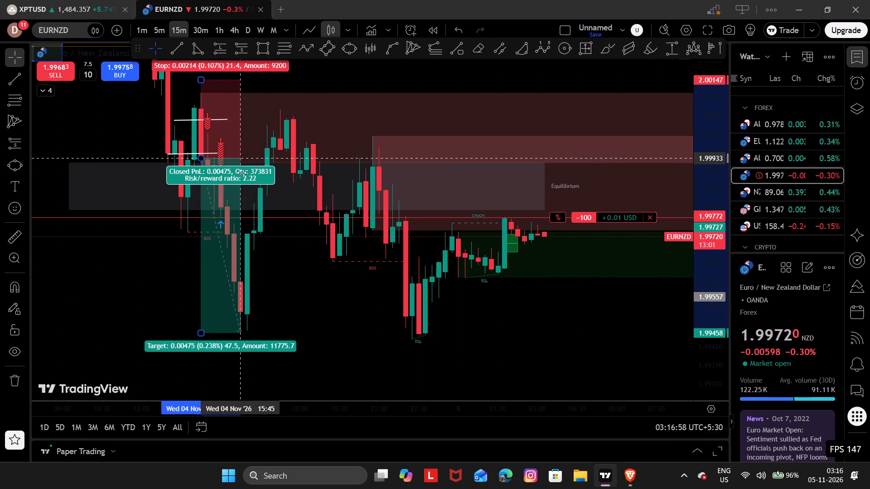
drag(242, 173, 238, 165)
drag(238, 165, 238, 163)
click(278, 318)
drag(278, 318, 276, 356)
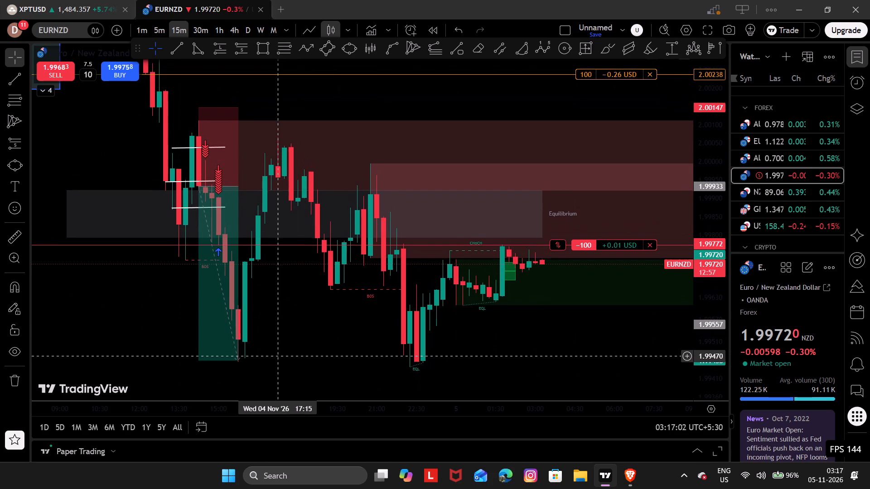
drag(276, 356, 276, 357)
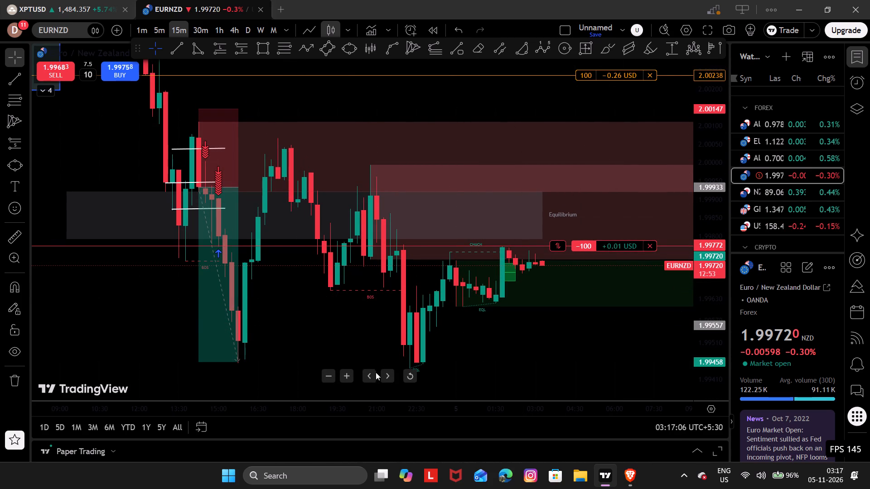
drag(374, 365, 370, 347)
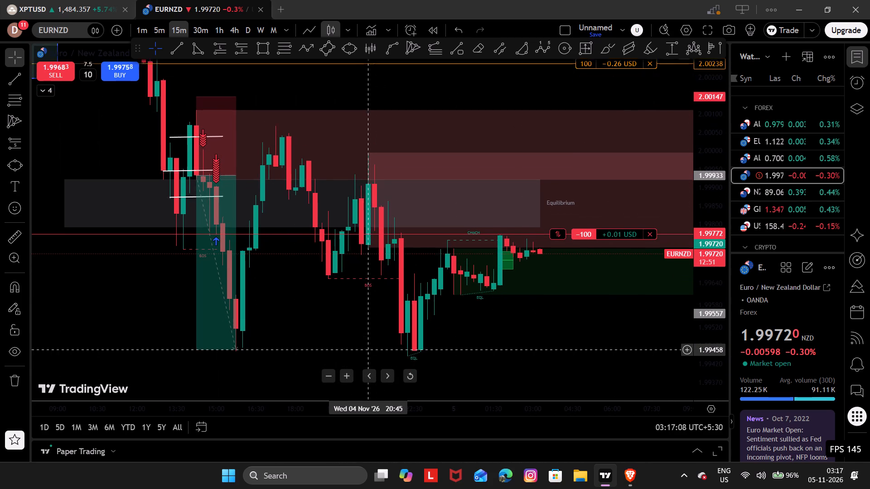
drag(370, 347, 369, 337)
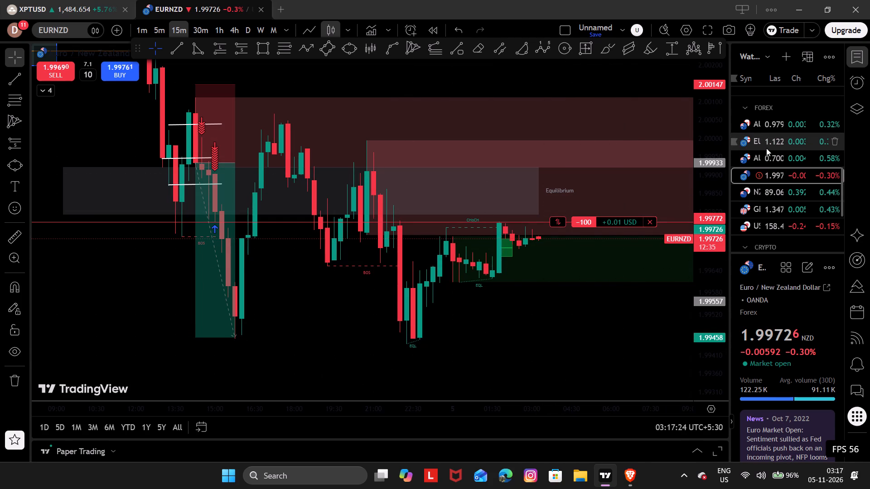
Open the AUDUSD chart and extend the lower blue rectangle to 4 November 21:45, with its bottom edge at about 0.70025.
click(772, 158)
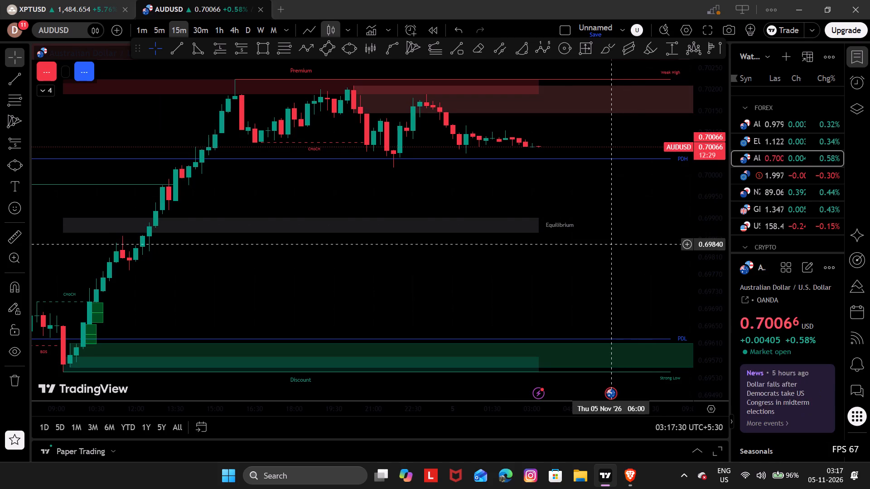
drag(705, 263, 695, 134)
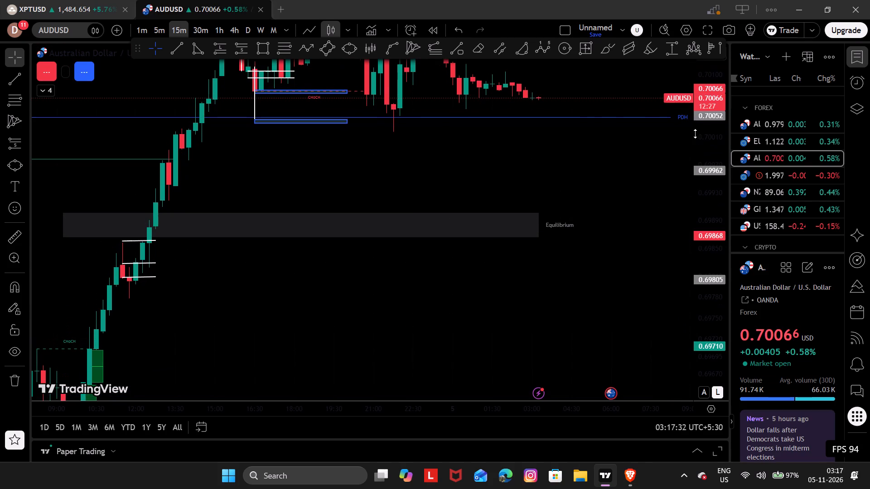
drag(556, 202, 623, 367)
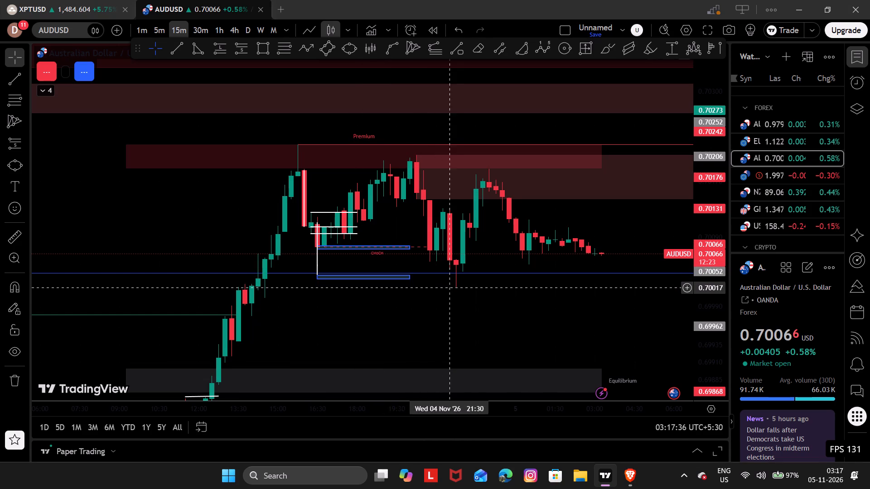
drag(412, 280, 429, 278)
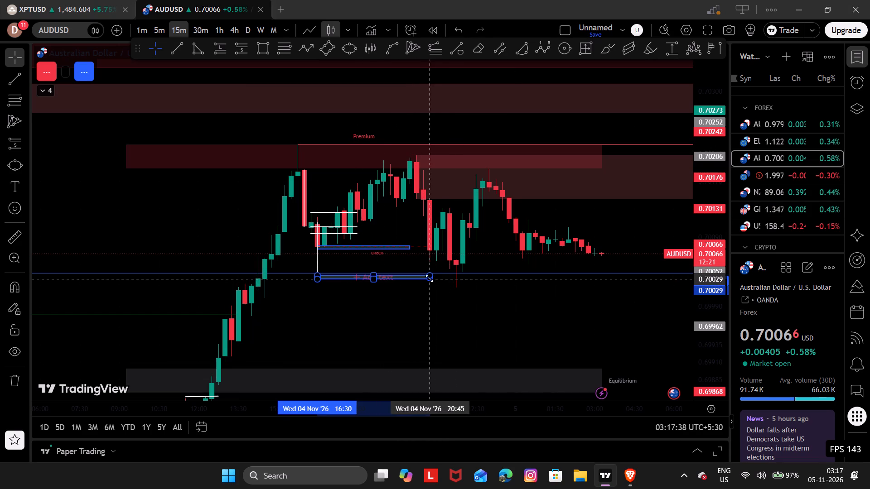
drag(429, 278, 457, 281)
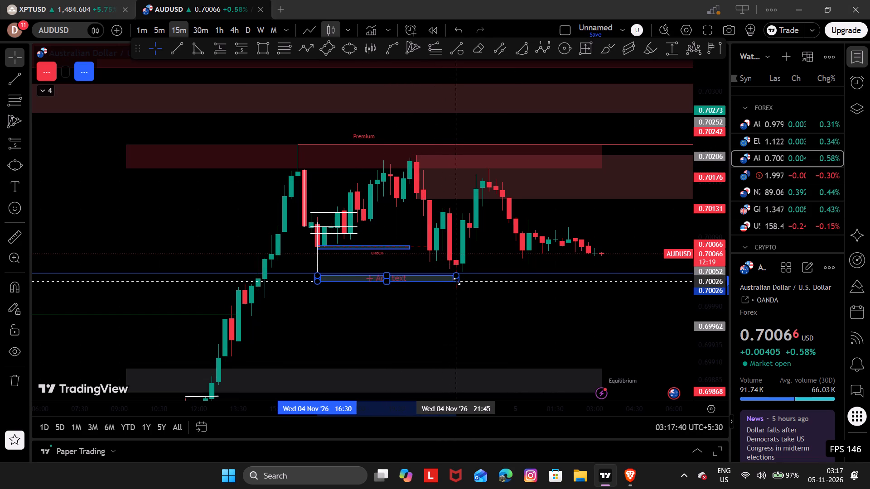
drag(457, 281, 457, 282)
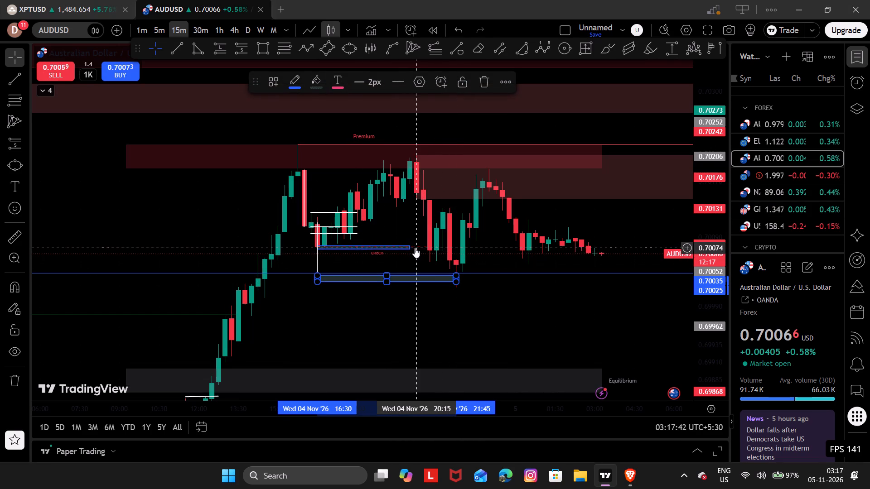
Extend the upper blue rectangle on AUDUSD to the 4 November 21:00 candle and slightly deepen its bottom edge.
drag(409, 249, 418, 249)
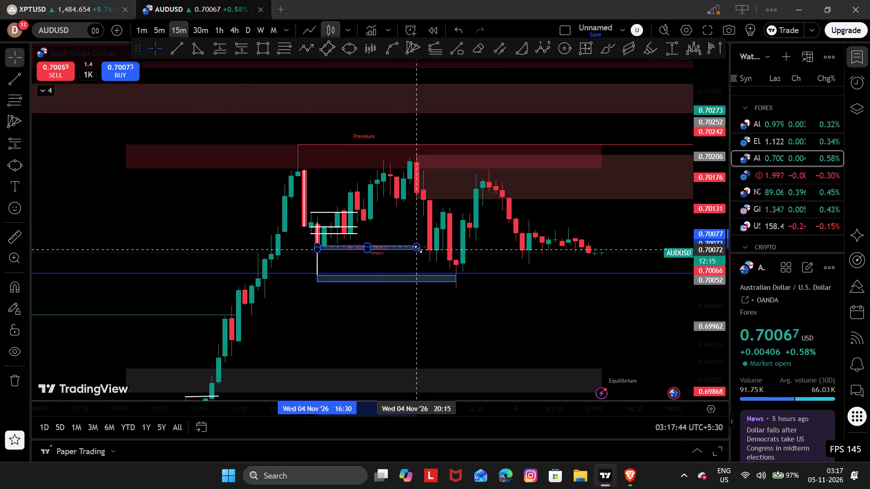
drag(418, 249, 435, 251)
click(397, 227)
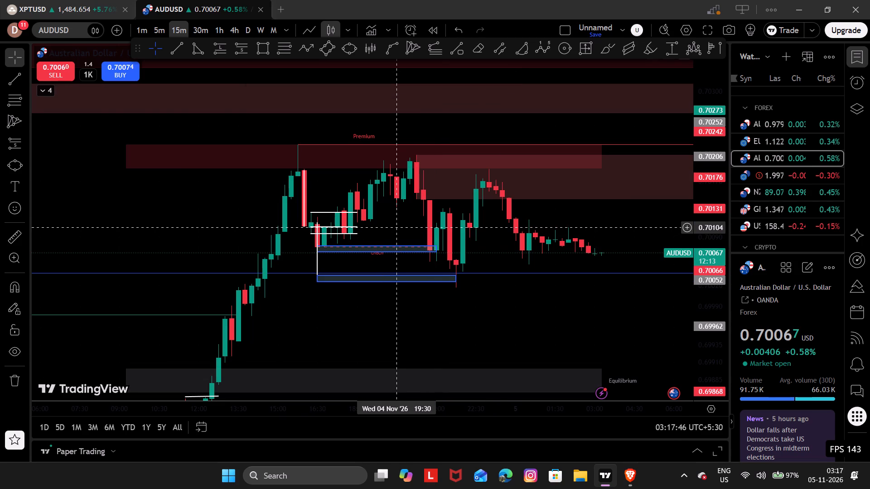
Lower the bottom edge of the lower blue rectangle on AUDUSD to about 0.70017.
drag(397, 227, 329, 217)
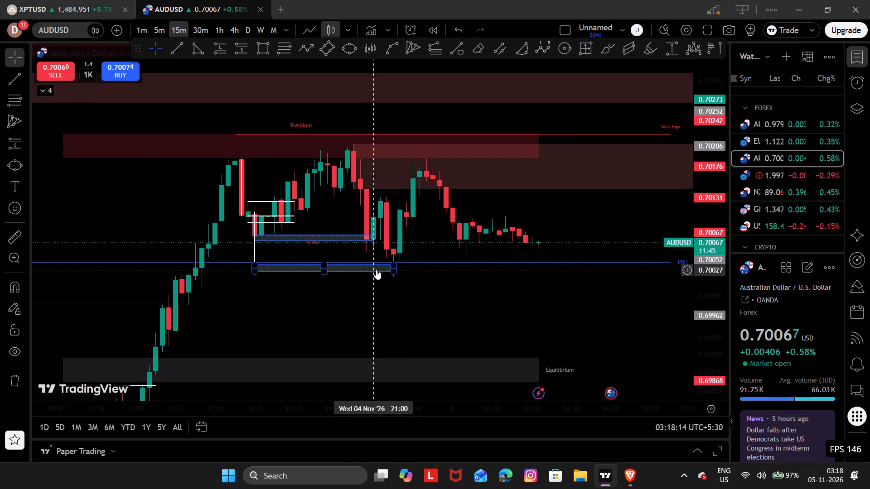
drag(391, 273, 394, 277)
click(412, 277)
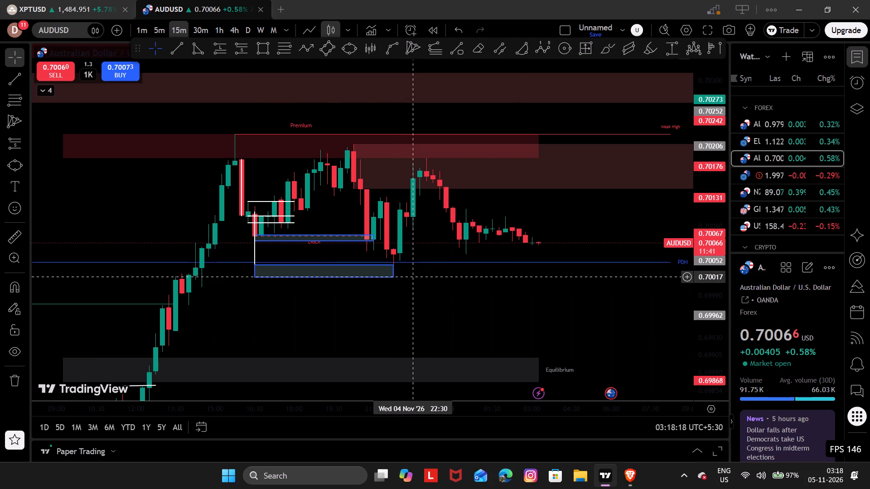
click(412, 277)
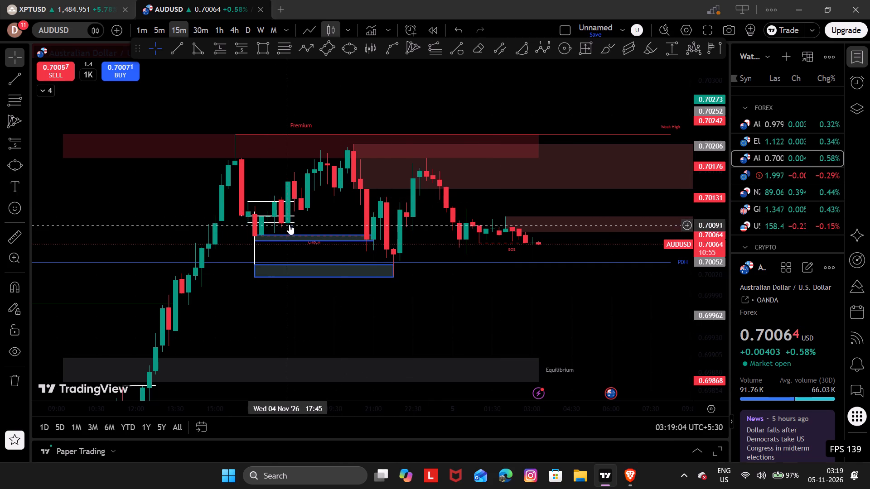
Extend the middle white line of the AUDUSD three-line group to 5 November 04:00, ending at about 0.70099.
drag(293, 215, 311, 212)
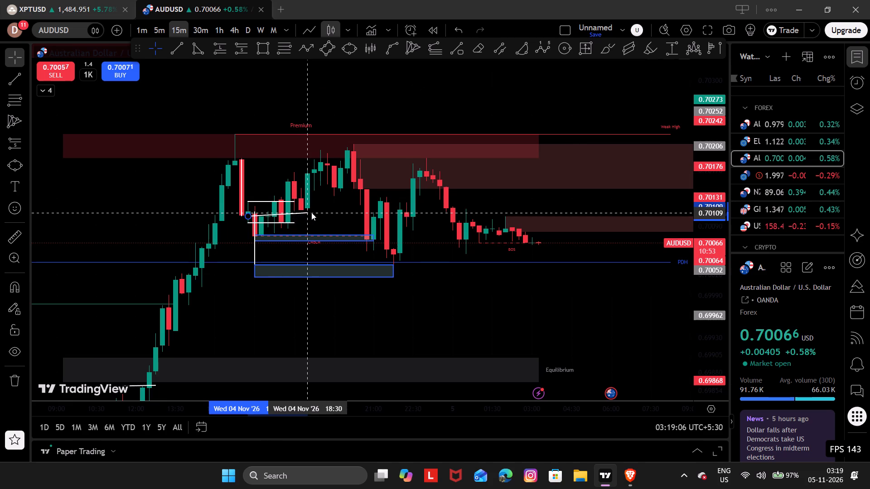
drag(311, 212, 392, 216)
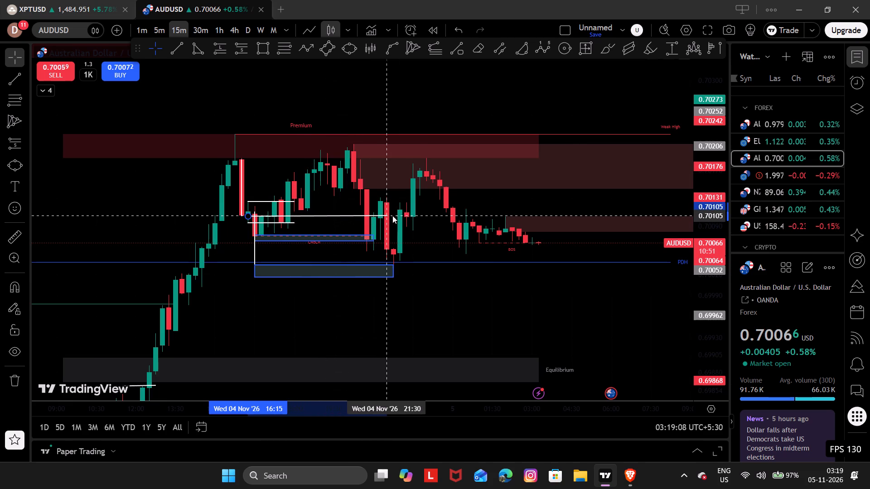
drag(392, 216, 561, 220)
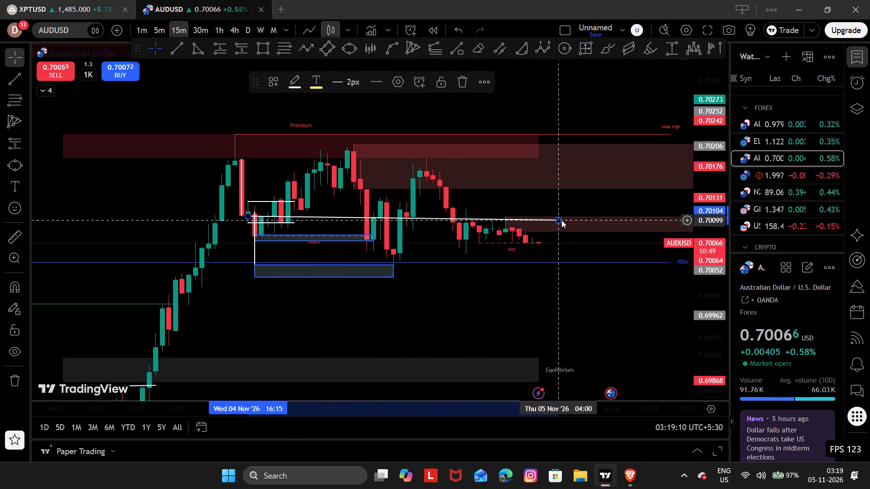
click(582, 257)
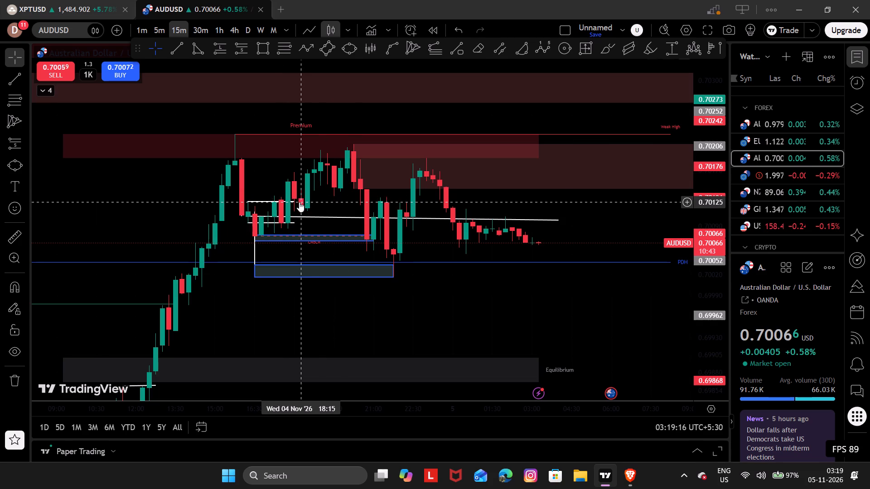
Extend the top white line of the AUDUSD three-line group to just past 5 November 06:00, ending at about 0.7013.
drag(295, 201, 371, 198)
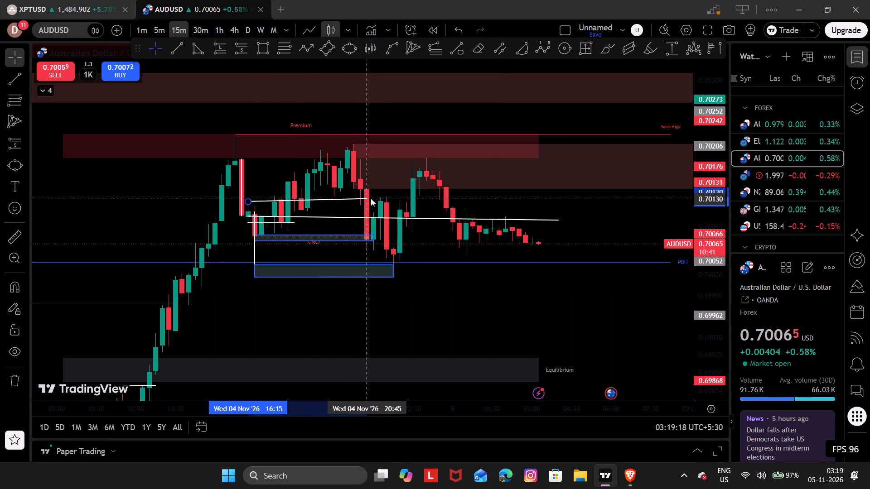
drag(371, 198, 546, 199)
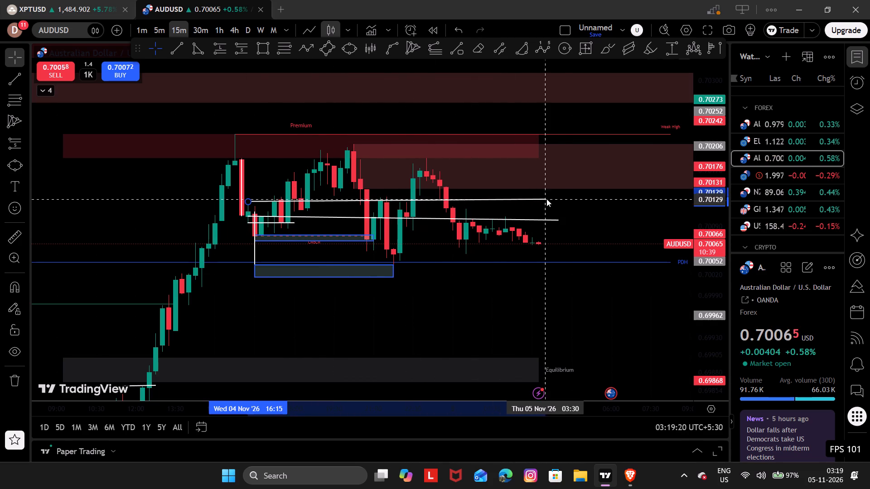
drag(546, 199, 618, 201)
click(622, 272)
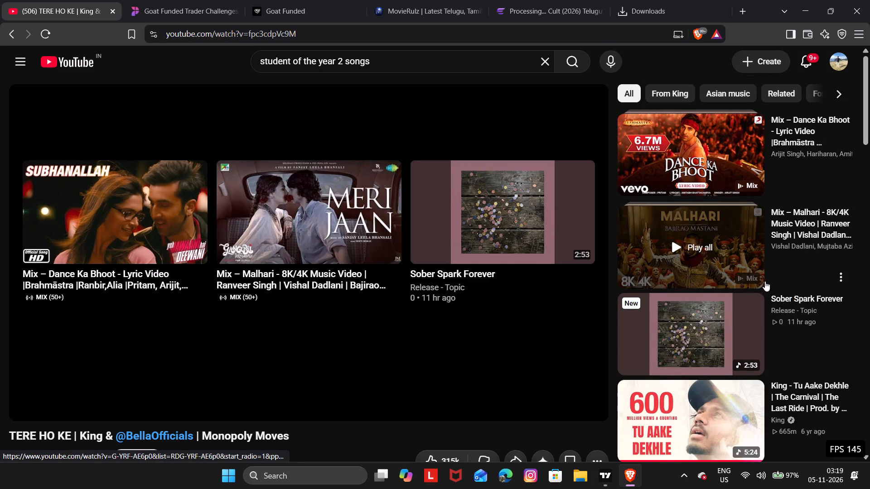
In the Brave browser, find MC STAN's "KAHAN PAR HAI (Official Audio)" among the suggested YouTube videos and play it.
scroll(781, 263, down, 6)
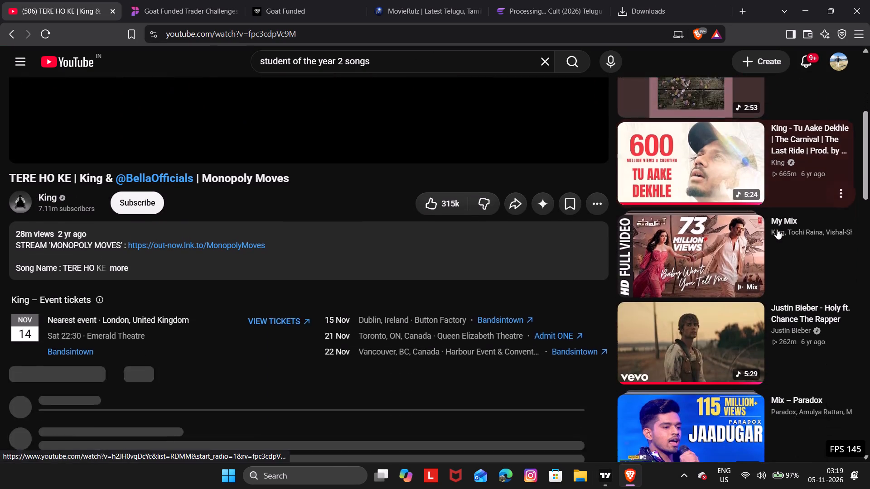
scroll(777, 229, down, 1)
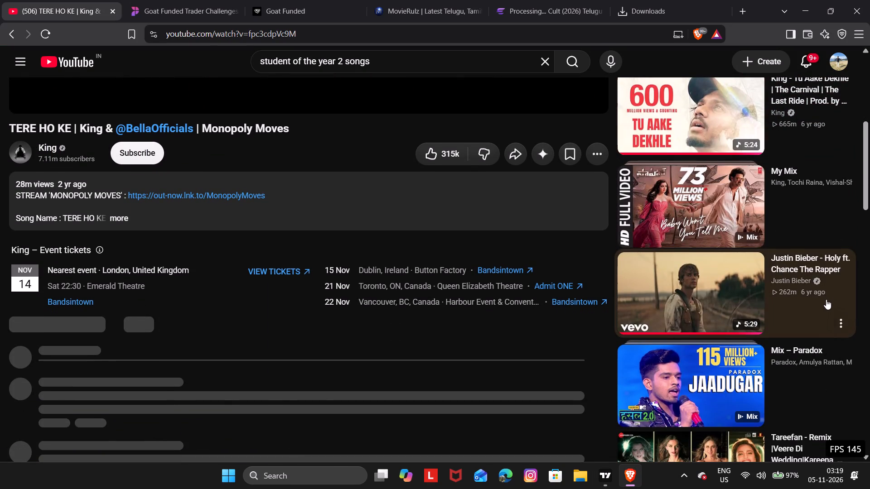
scroll(816, 284, down, 3)
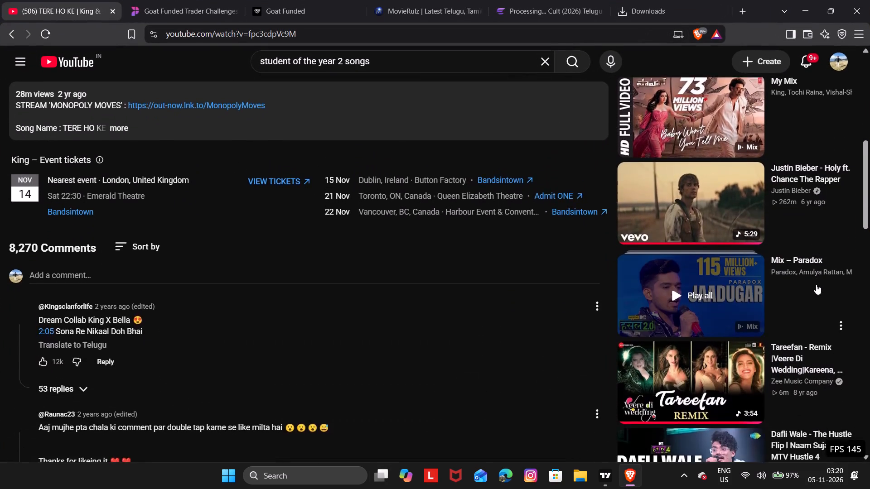
scroll(816, 284, down, 3)
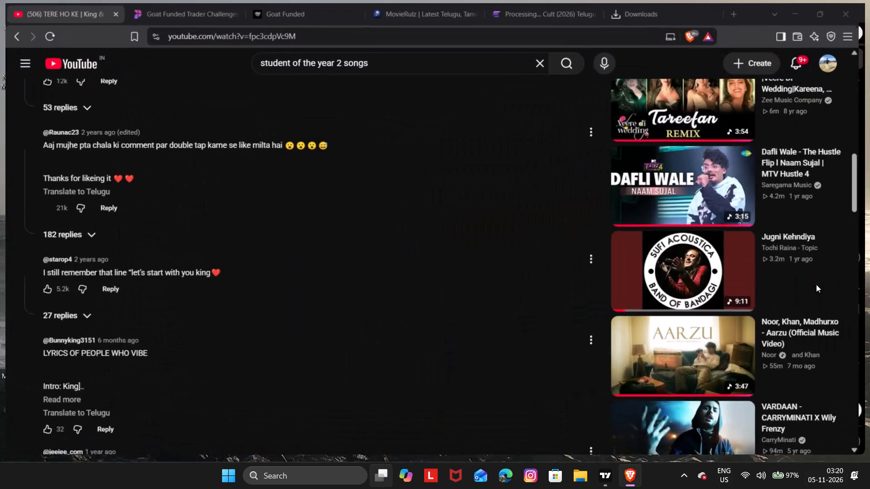
scroll(816, 284, down, 5)
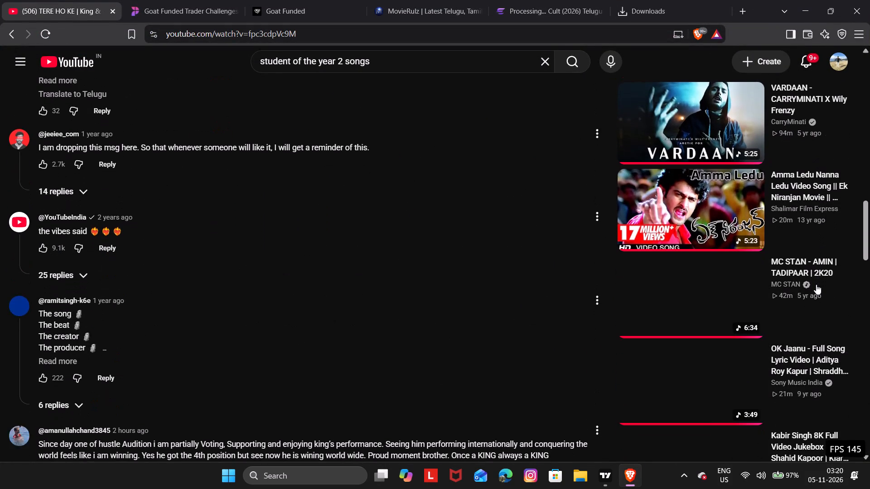
scroll(779, 318, down, 3)
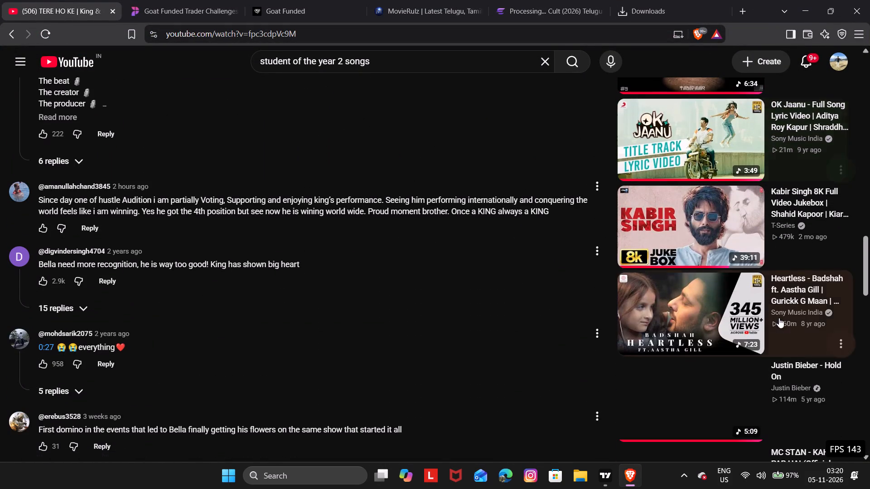
scroll(779, 318, left, 2)
scroll(761, 297, down, 1)
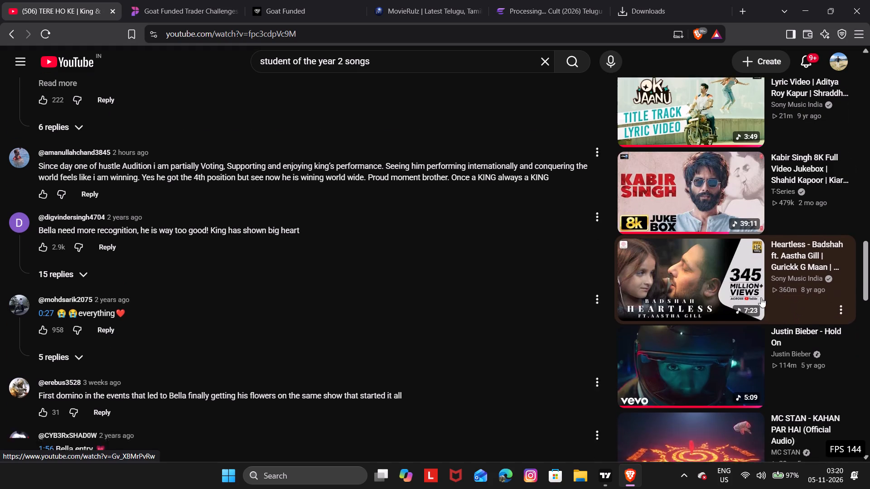
scroll(761, 297, down, 4)
click(761, 297)
scroll(761, 297, down, 2)
scroll(672, 273, down, 2)
click(672, 273)
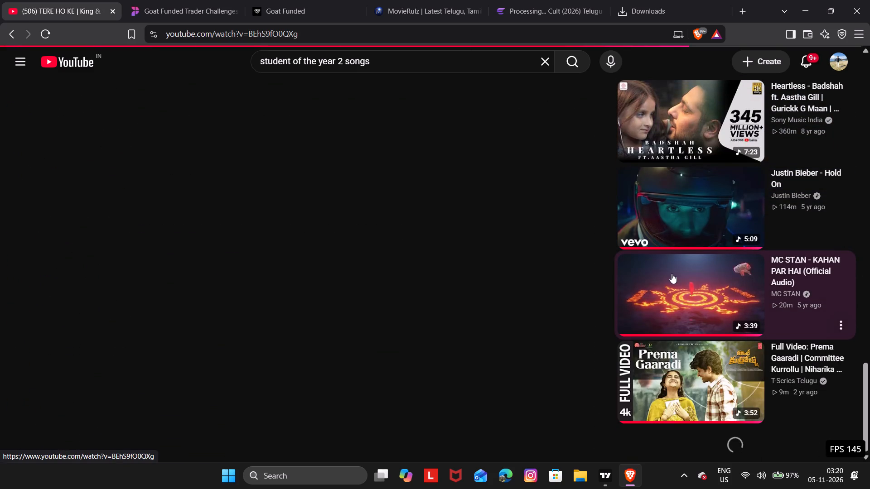
scroll(672, 273, right, 1)
right_click(672, 273)
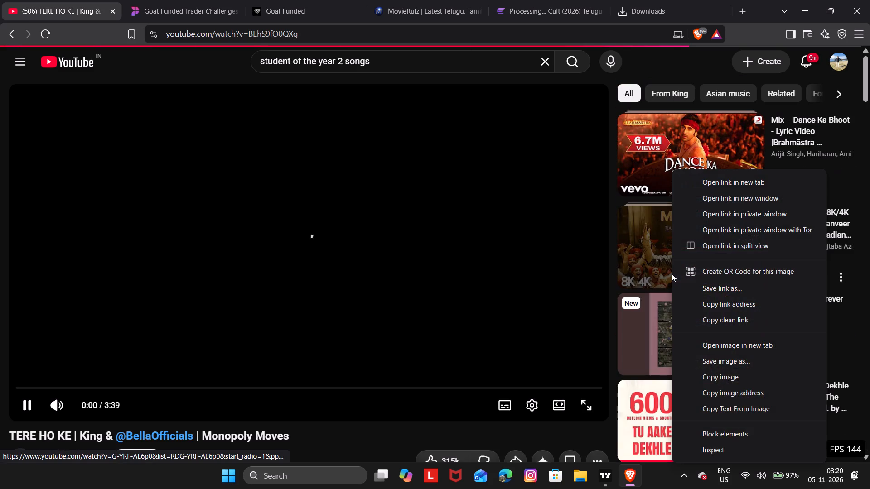
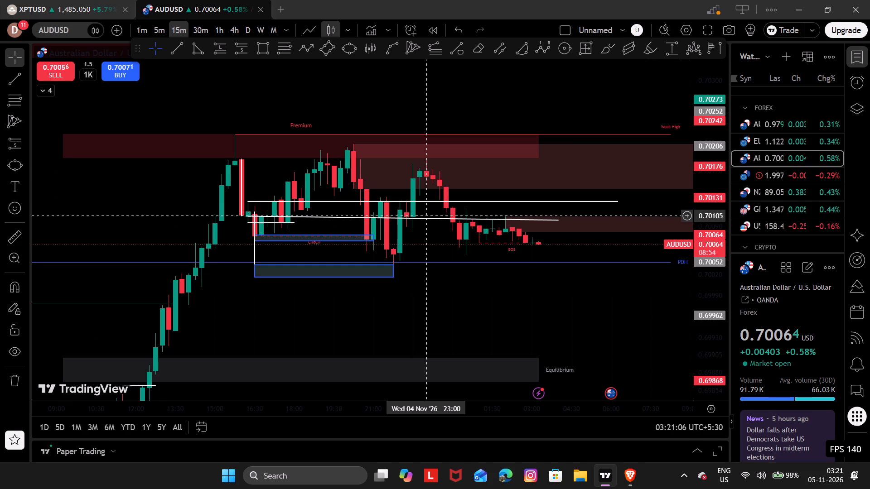
Switch the chart from AUDUSD to EURNZD and examine its 4 November price action around the Premium, Equilibrium and lower green zones.
click(428, 259)
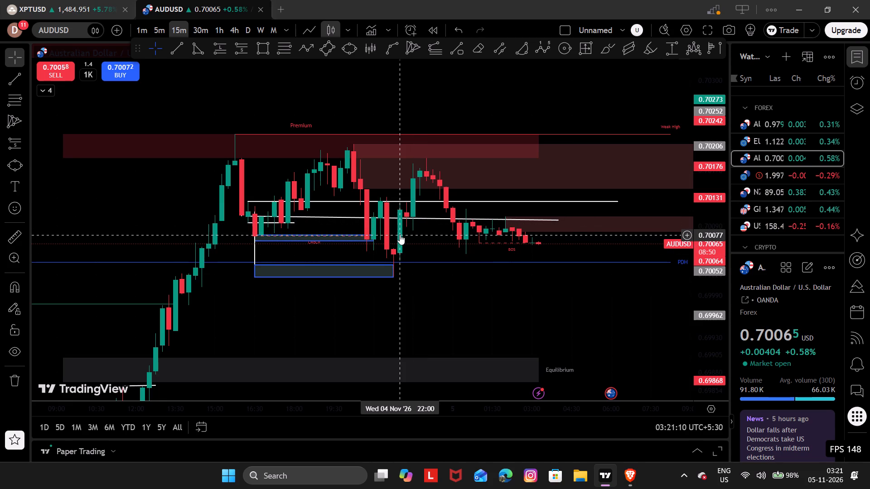
key(space)
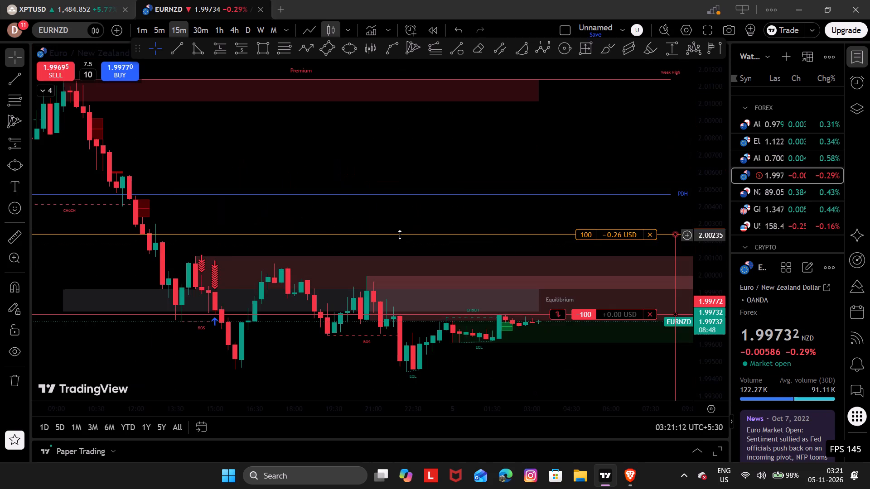
click(295, 203)
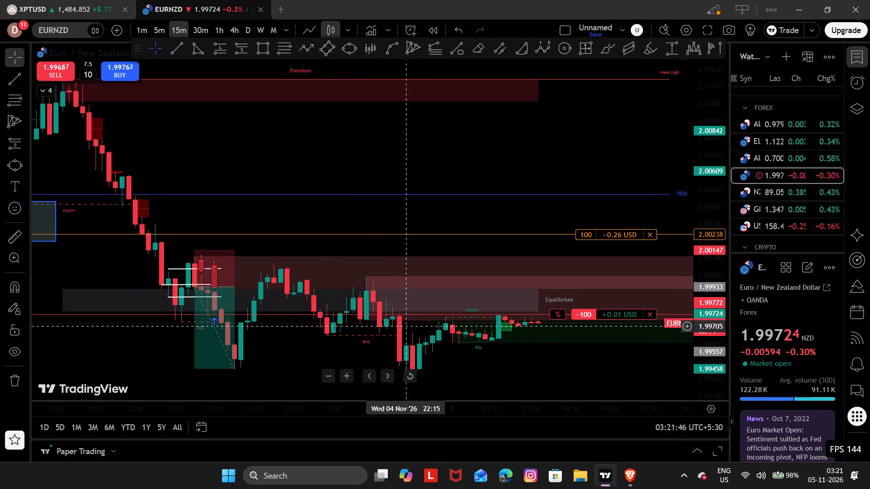
drag(407, 324, 691, 335)
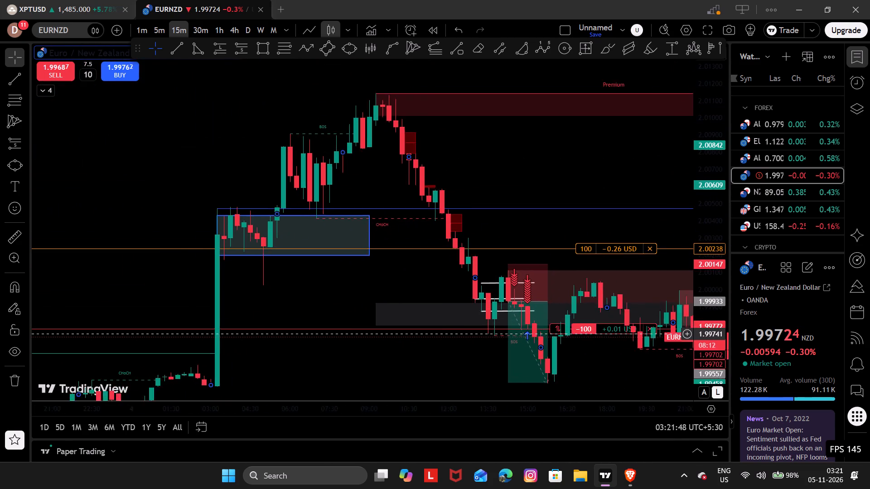
drag(691, 335, 660, 339)
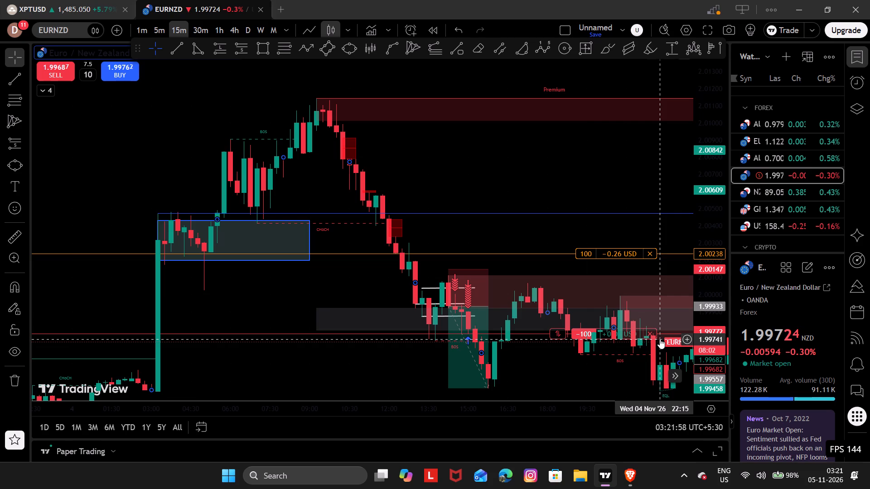
drag(574, 381, 378, 243)
drag(386, 180, 285, 168)
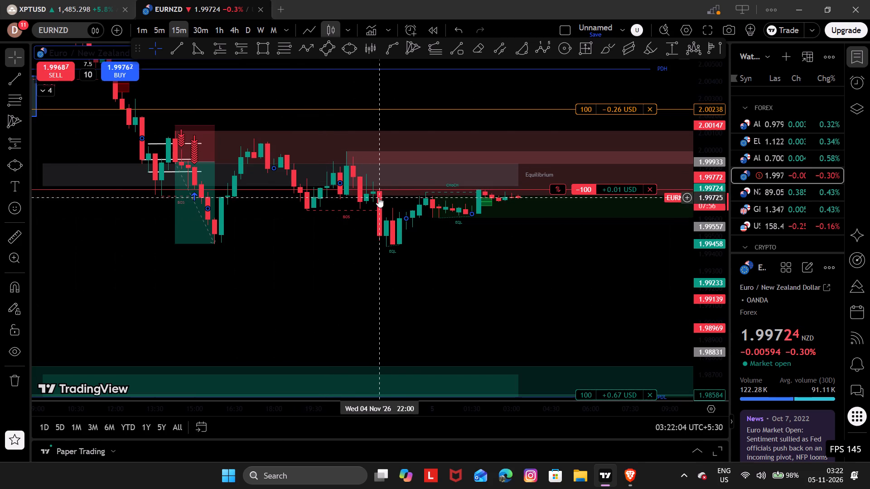
drag(392, 257, 278, 326)
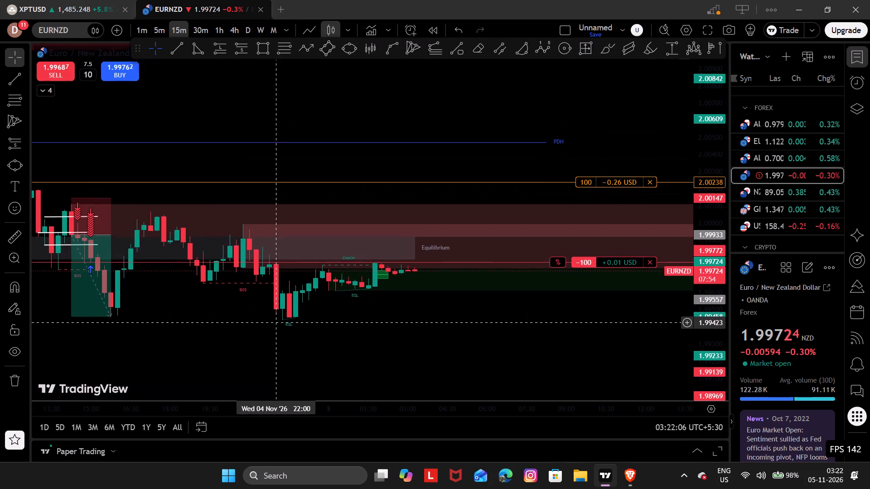
Switch the chart to NZDJPY.
key(space)
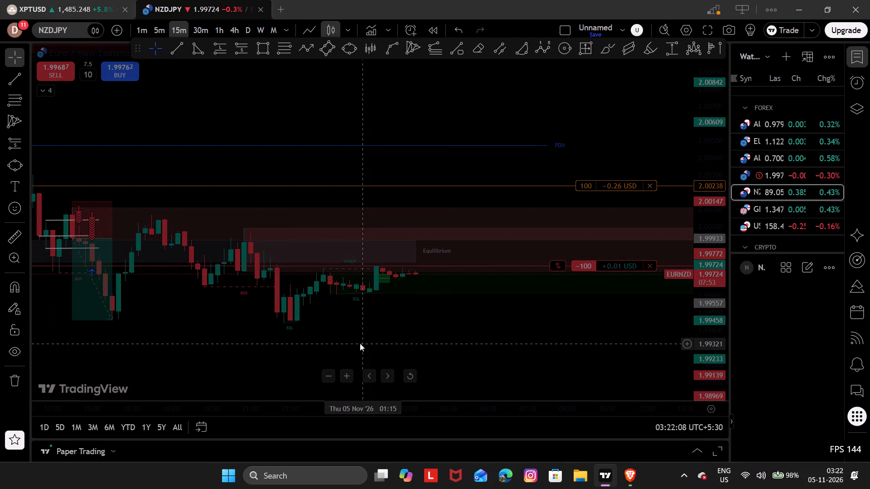
click(360, 343)
click(360, 343)
click(360, 343)
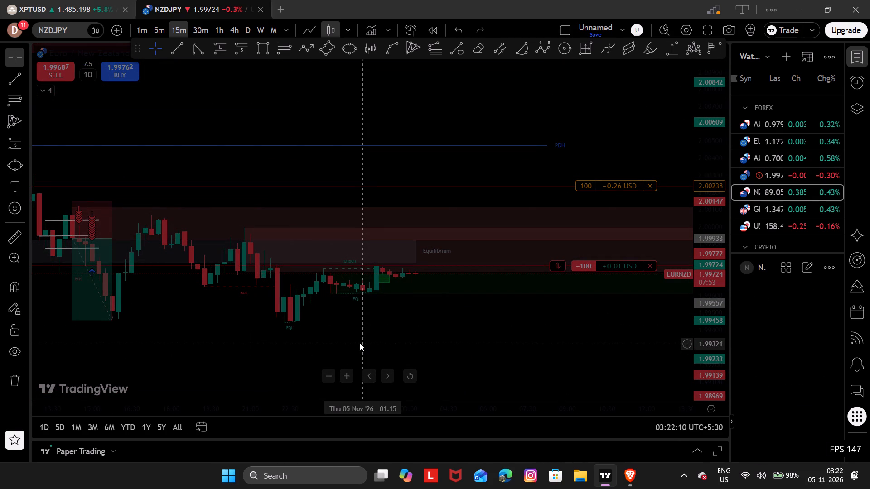
click(360, 343)
click(360, 343)
click(360, 343)
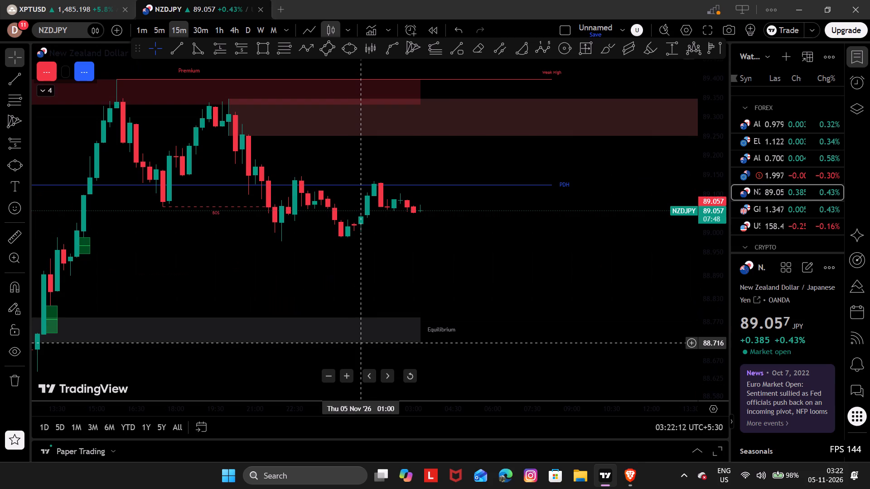
double_click(360, 343)
click(360, 343)
click(360, 343)
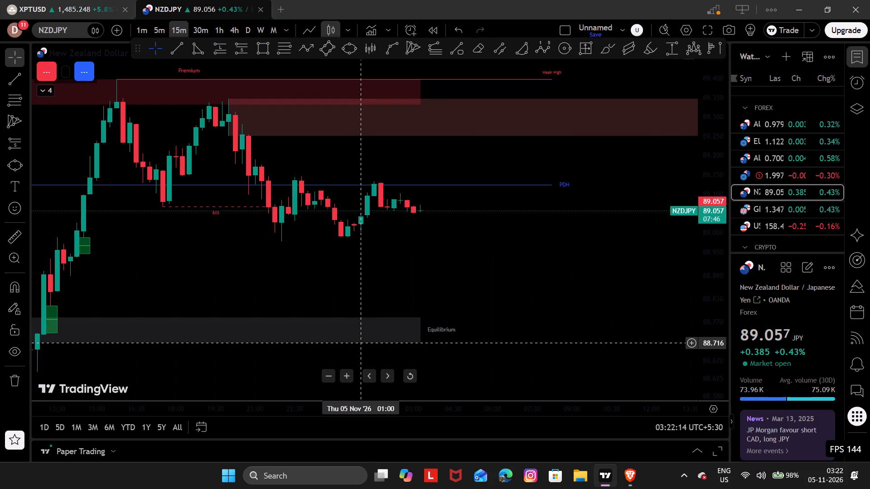
Examine NZDJPY's 4 November rise from the Discount zone through Equilibrium to the Premium zone, and the swings before it.
scroll(360, 343, left, 1)
scroll(34, 431, down, 1)
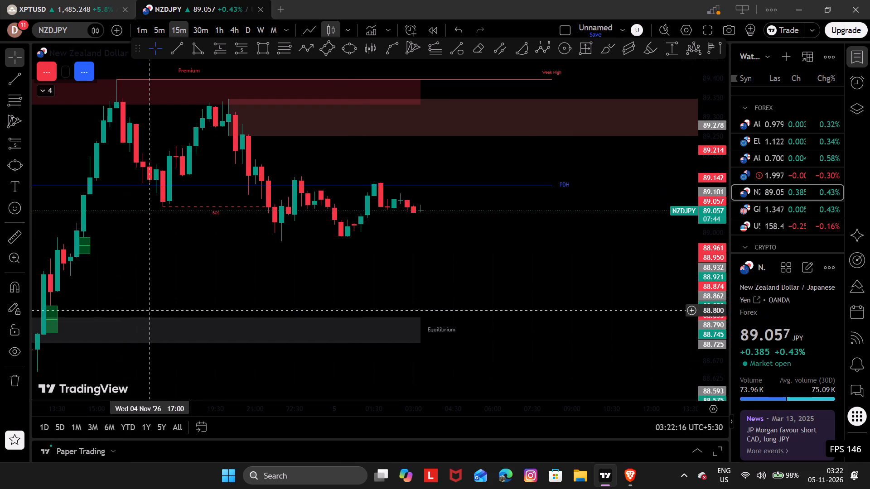
scroll(147, 301, down, 1)
scroll(150, 297, right, 1)
drag(295, 302, 623, 326)
scroll(323, 302, down, 1)
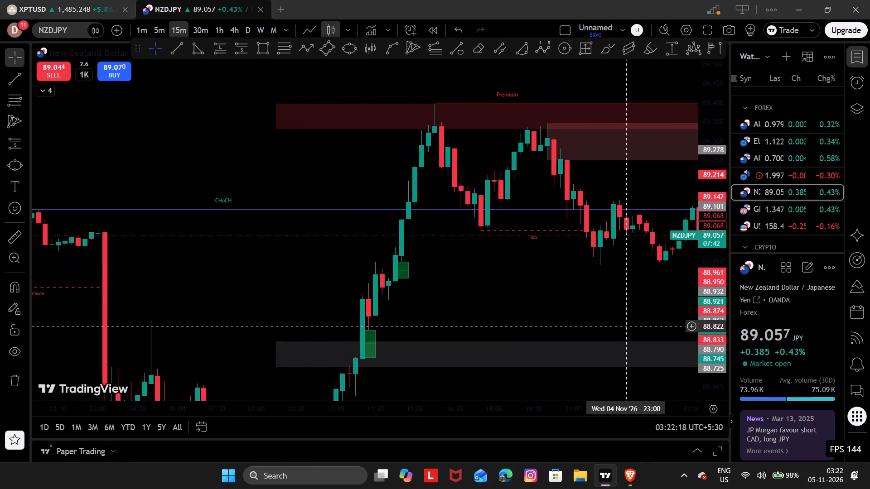
drag(623, 326, 712, 97)
scroll(623, 326, down, 1)
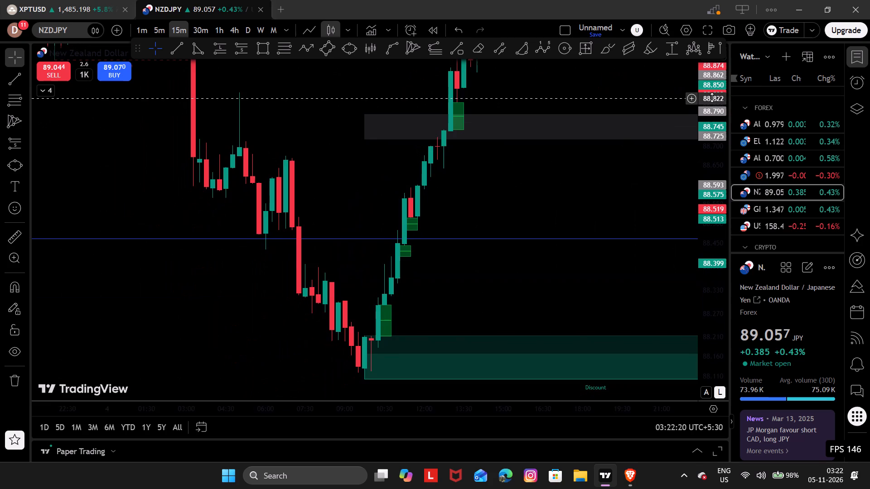
scroll(712, 97, down, 1)
drag(712, 97, 661, 152)
scroll(739, 111, left, 1)
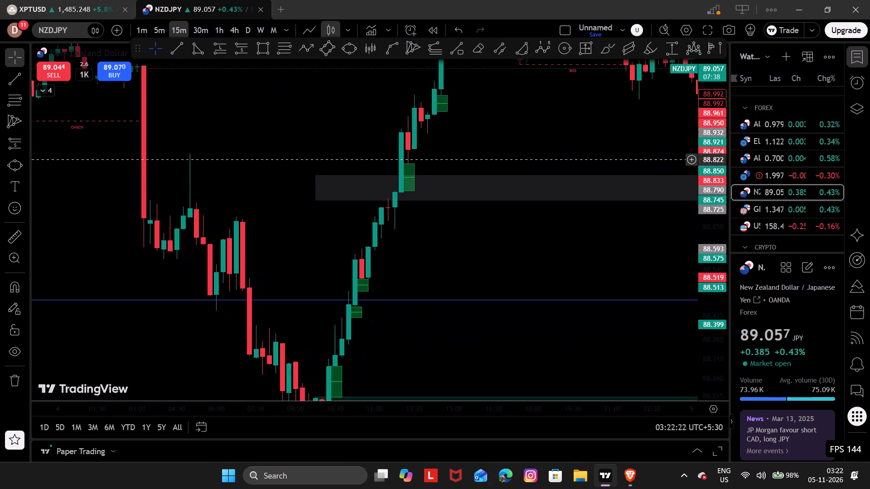
drag(661, 152, 763, 282)
scroll(730, 166, up, 1)
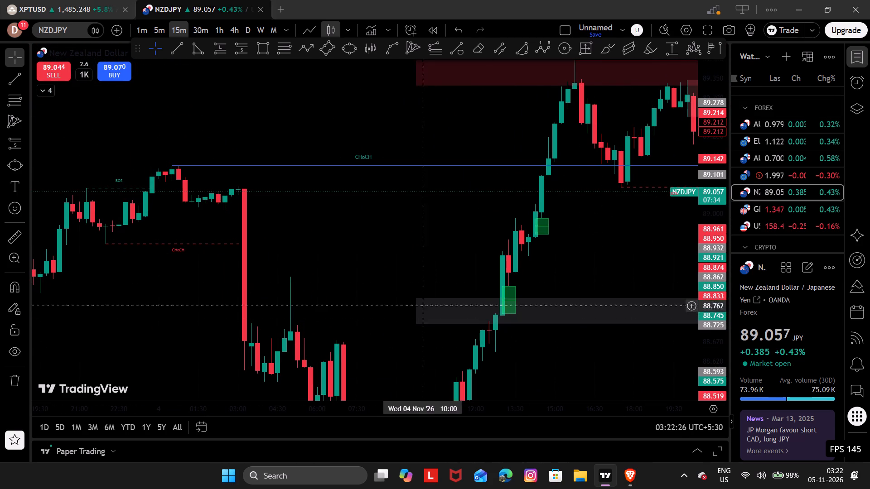
scroll(367, 289, up, 1)
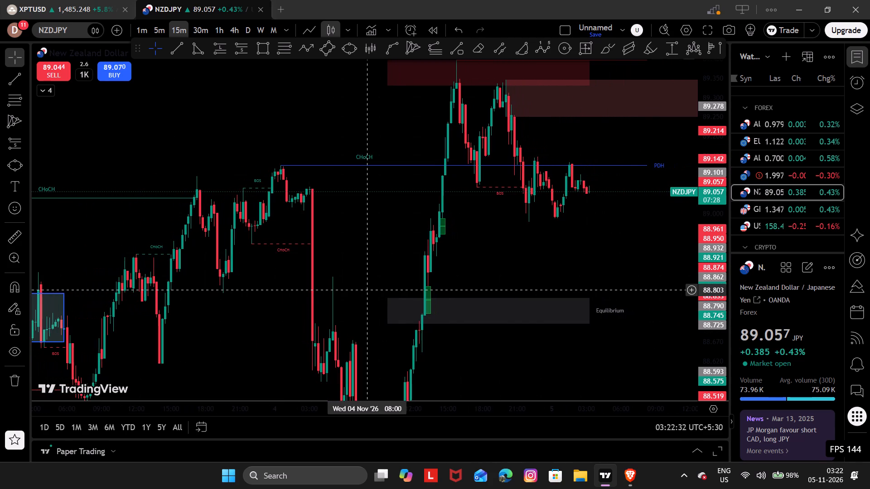
Examine NZDJPY's 3 November structure around the blue rectangle and CHoCH levels, and the early 4 November drop.
drag(425, 298, 466, 202)
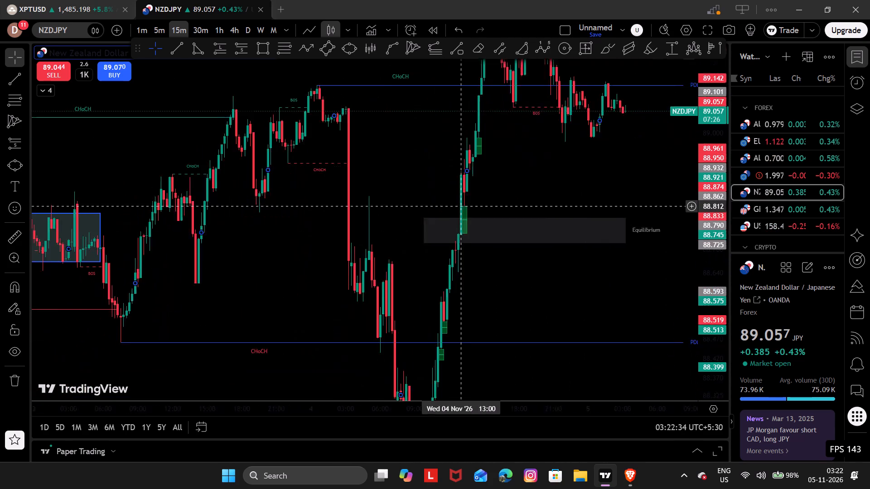
drag(466, 202, 510, 223)
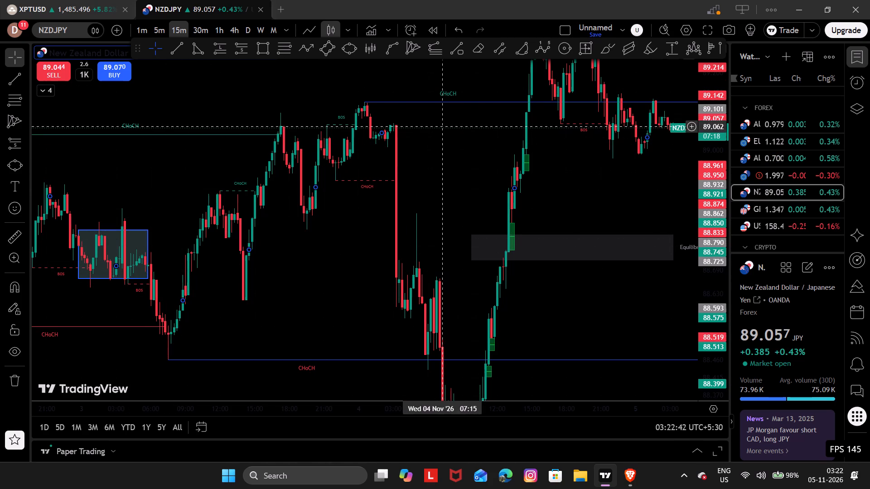
drag(362, 158, 301, 211)
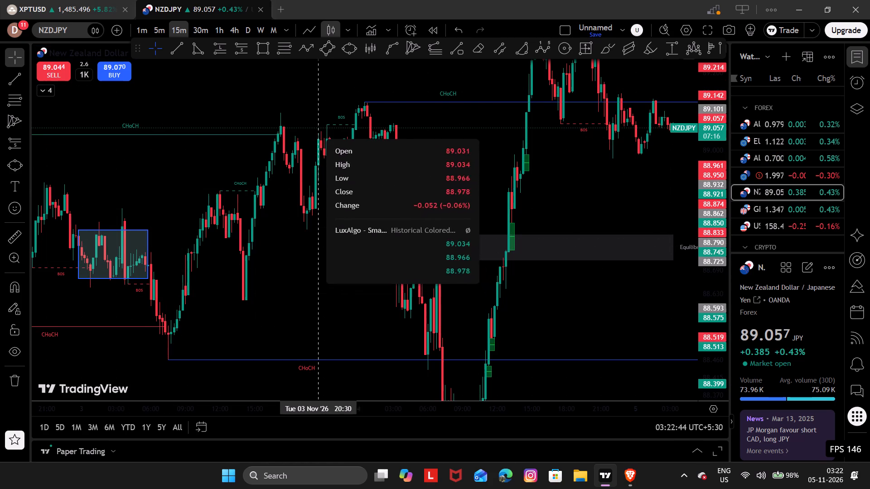
drag(301, 211, 282, 212)
drag(282, 212, 577, 96)
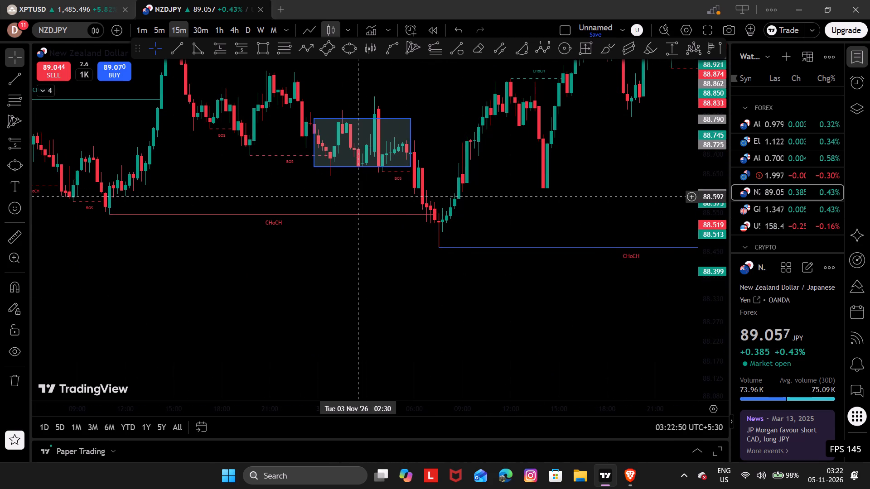
drag(597, 161, 312, 274)
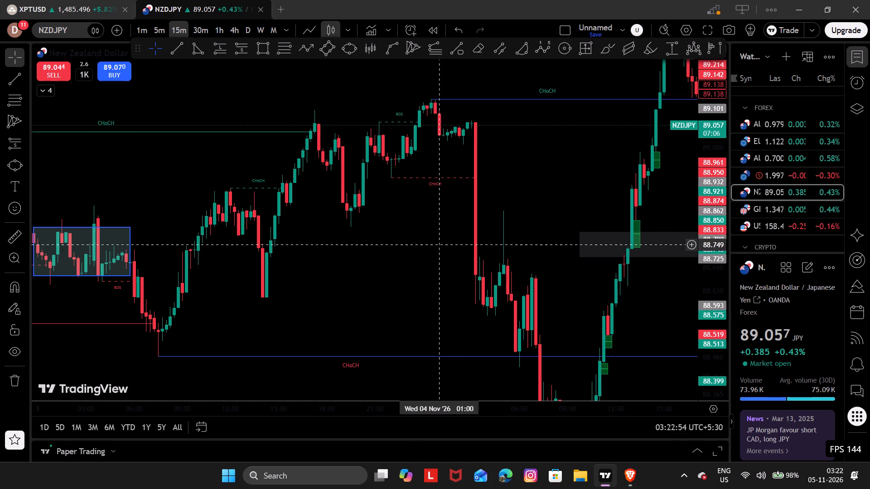
drag(381, 258, 366, 258)
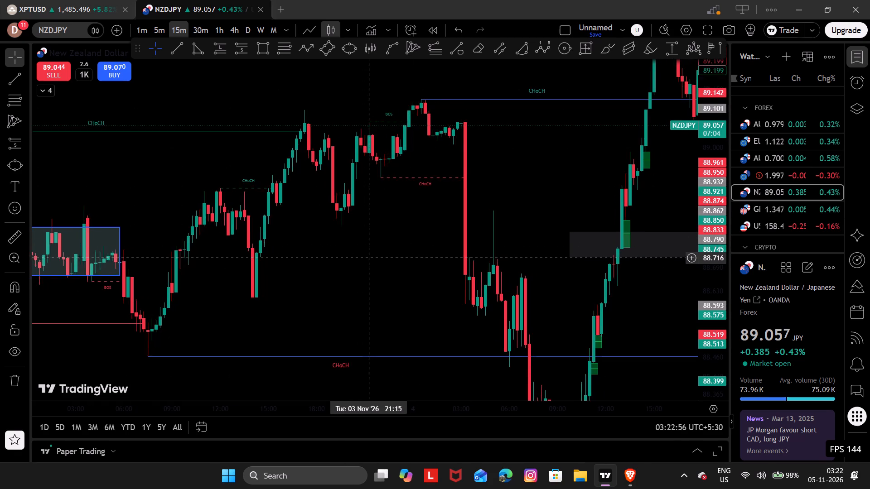
drag(366, 258, 331, 276)
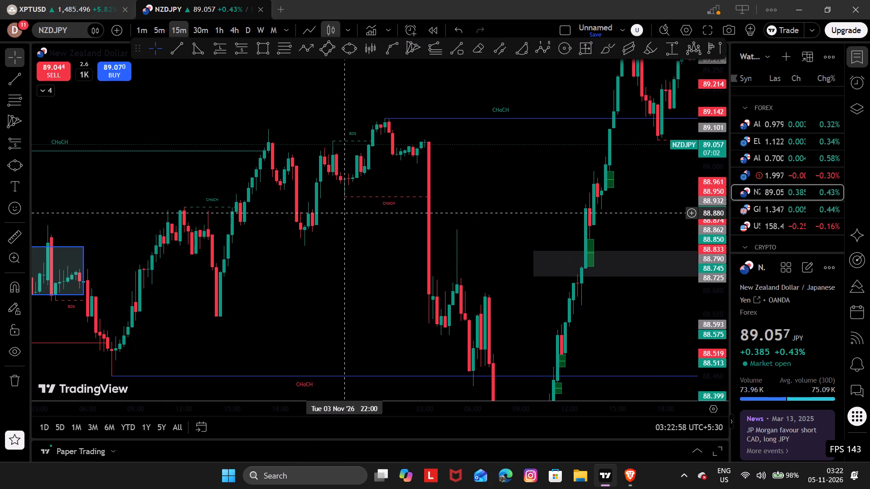
drag(369, 205, 273, 117)
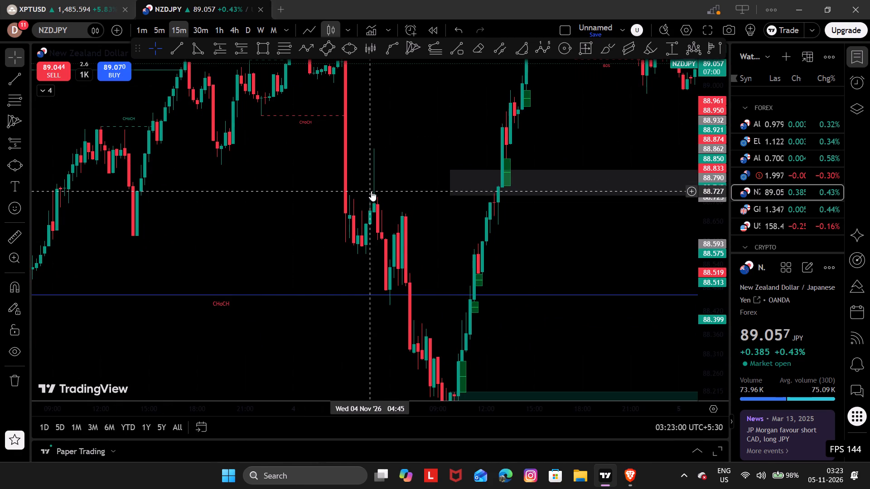
scroll(316, 292, right, 1)
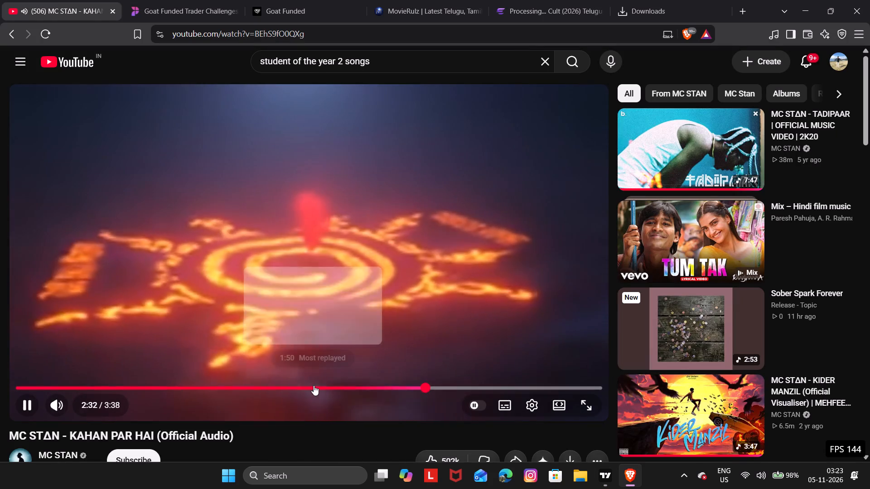
In the Brave browser, move playback of MC STAN's "KAHAN PAR HAI" back to its most replayed part at about 1:50.
click(317, 383)
double_click(317, 383)
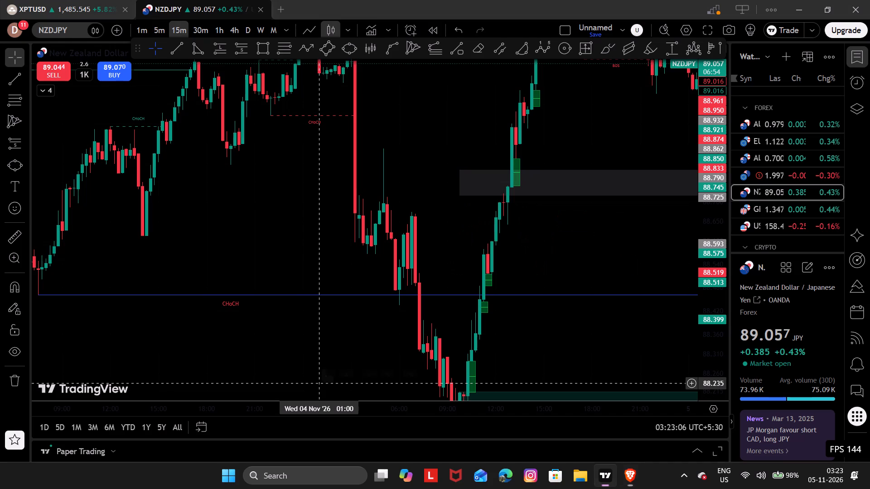
click(317, 383)
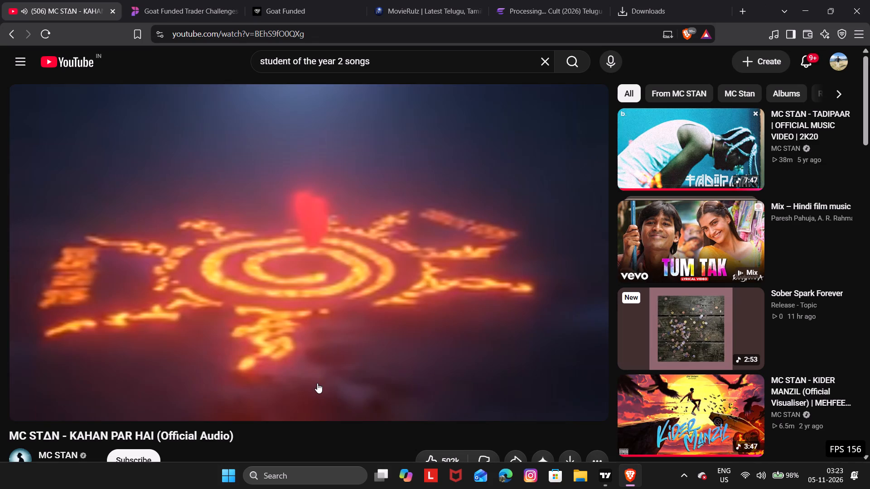
click(304, 342)
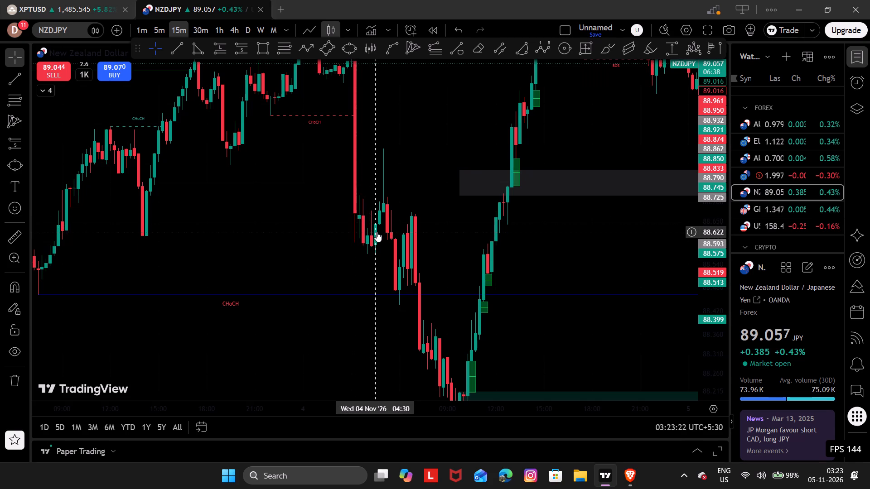
Back on the NZDJPY chart, examine the 4 November fall into the Discount zone and the rally through Equilibrium.
drag(377, 232, 333, 187)
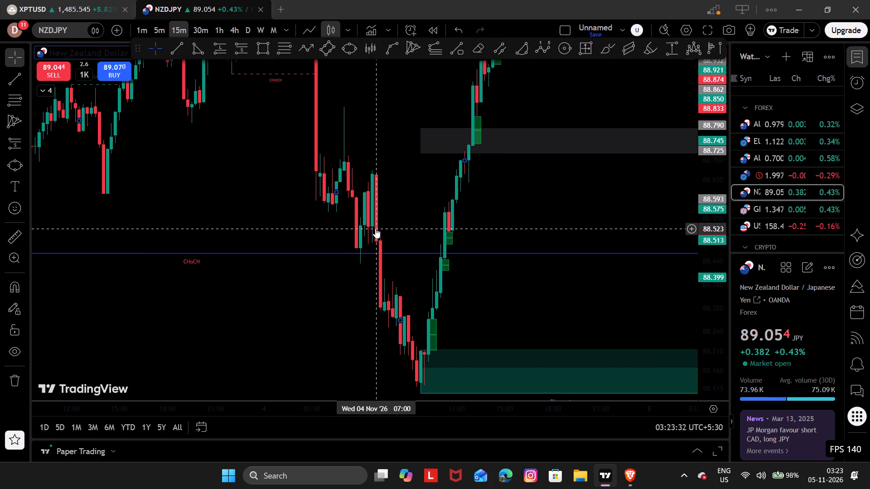
scroll(373, 235, left, 1)
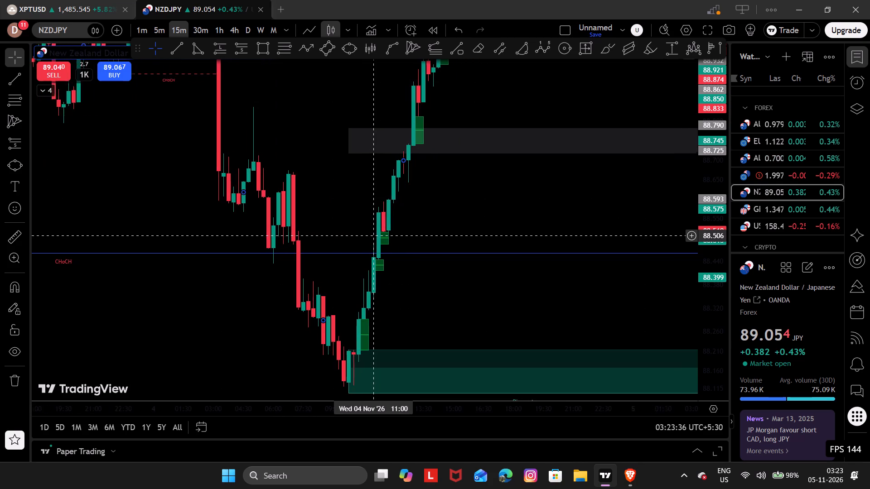
scroll(373, 235, left, 1)
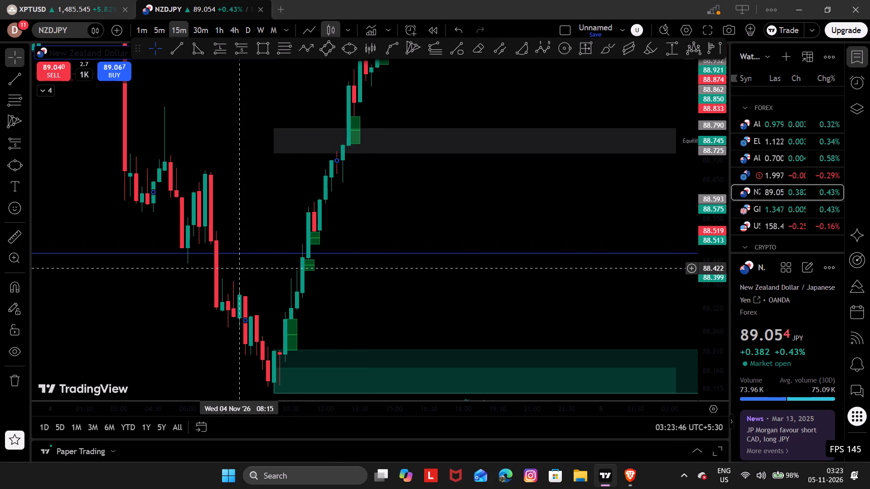
drag(293, 225, 332, 230)
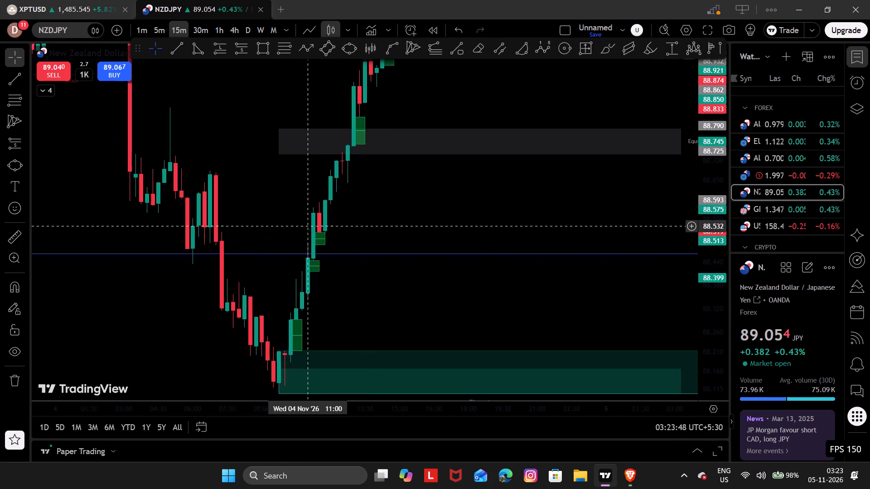
drag(332, 230, 429, 281)
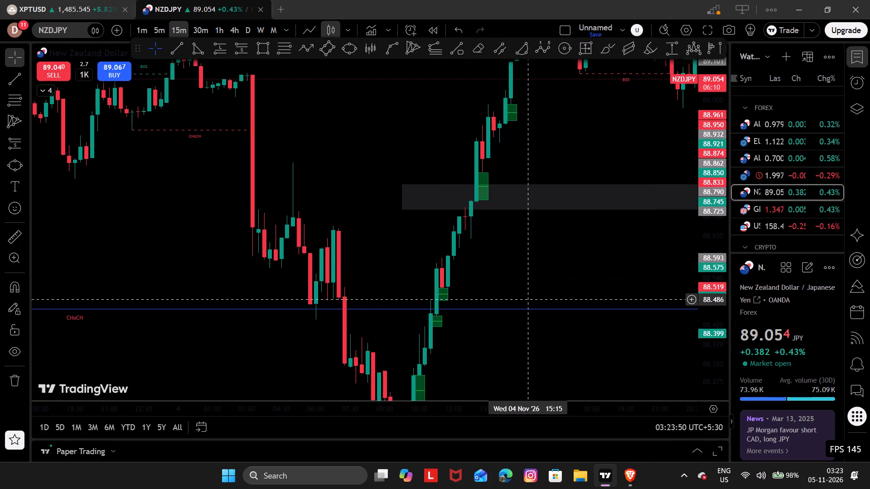
drag(472, 209, 482, 319)
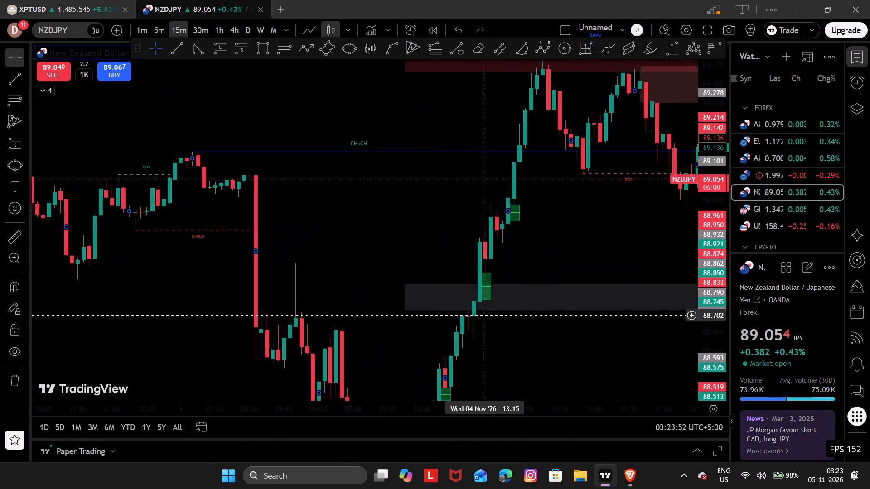
Draw a Bars Pattern over the NZDJPY candles from 4 November 03:00 back to about 16:00 on 3 November.
drag(482, 319, 428, 268)
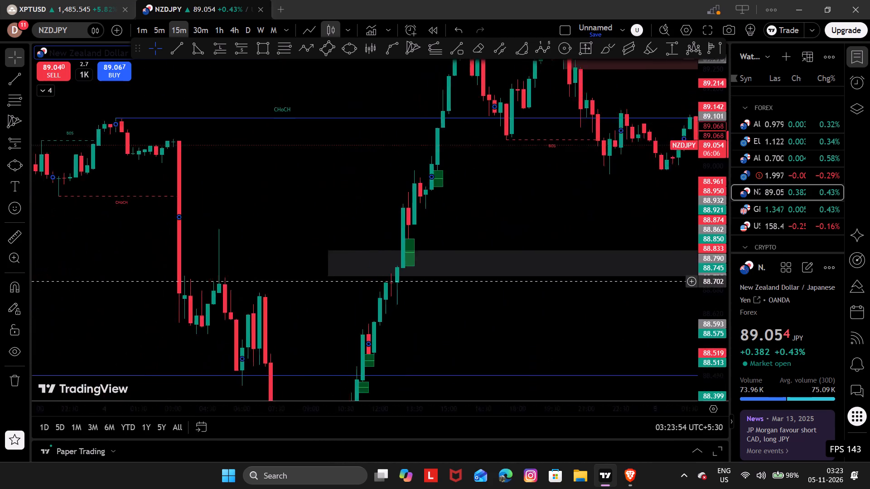
drag(428, 268, 653, 264)
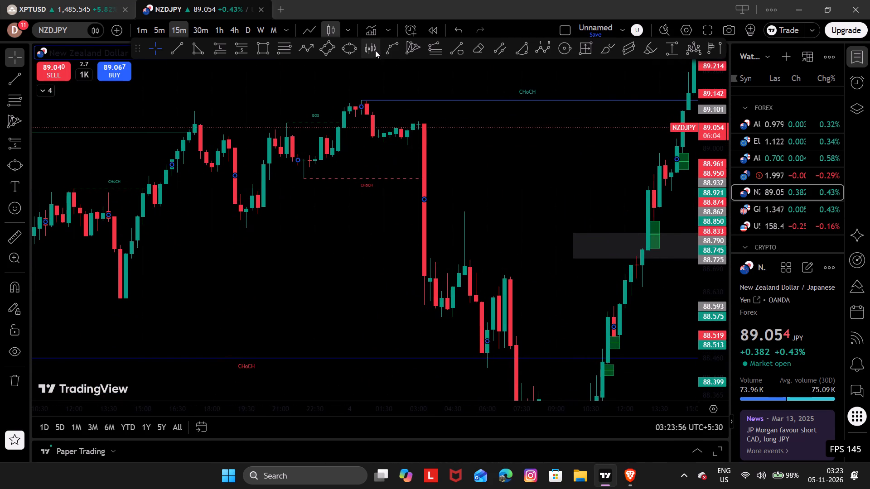
click(366, 52)
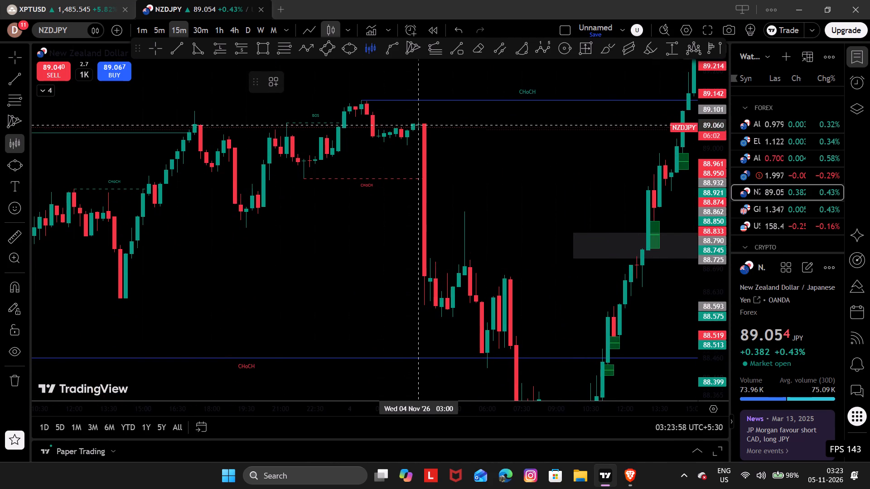
drag(420, 120, 163, 141)
click(163, 141)
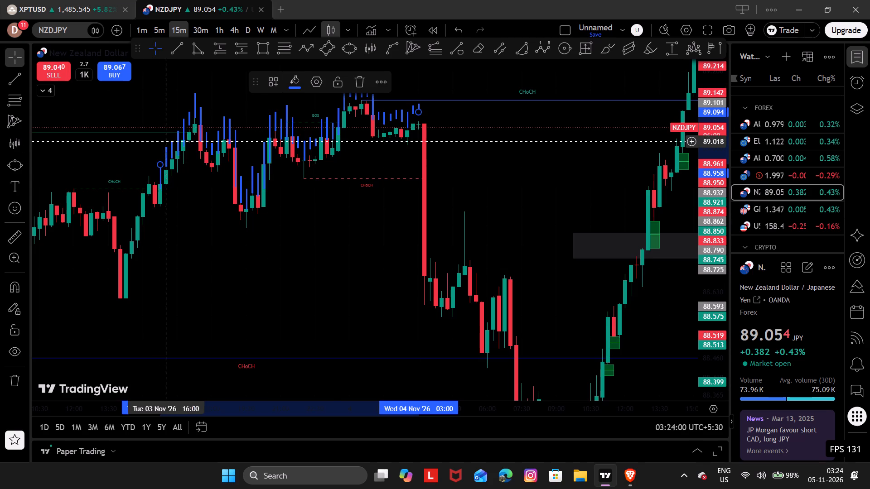
Move the blue bars pattern onto the 4 November peak, spanning 4 November 14:15 to 5 November 01:30.
drag(304, 143, 583, 168)
click(489, 227)
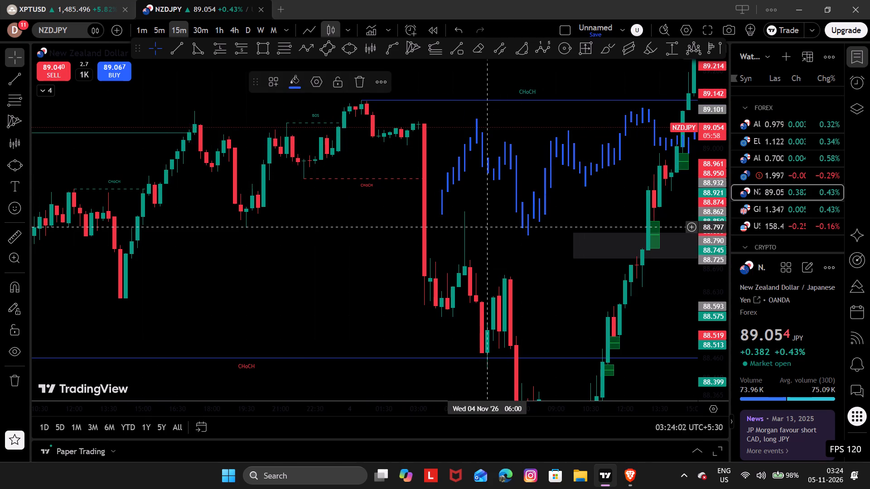
drag(333, 312, 0, 391)
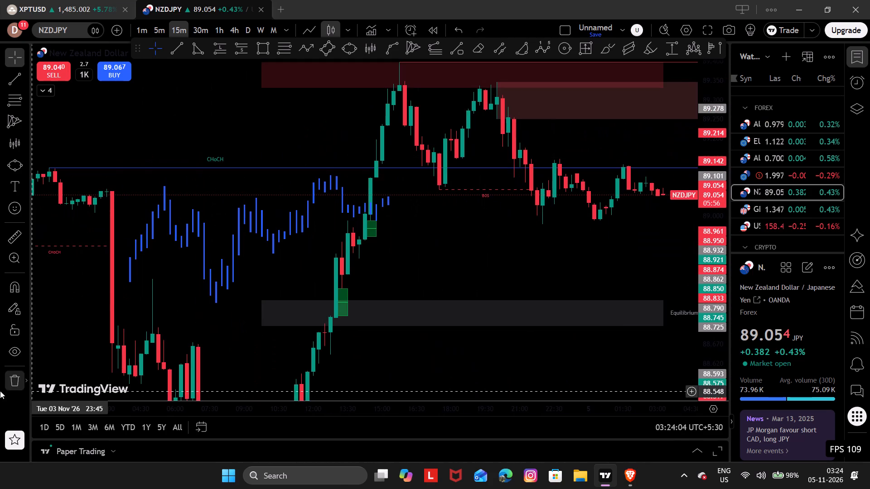
drag(221, 273, 438, 171)
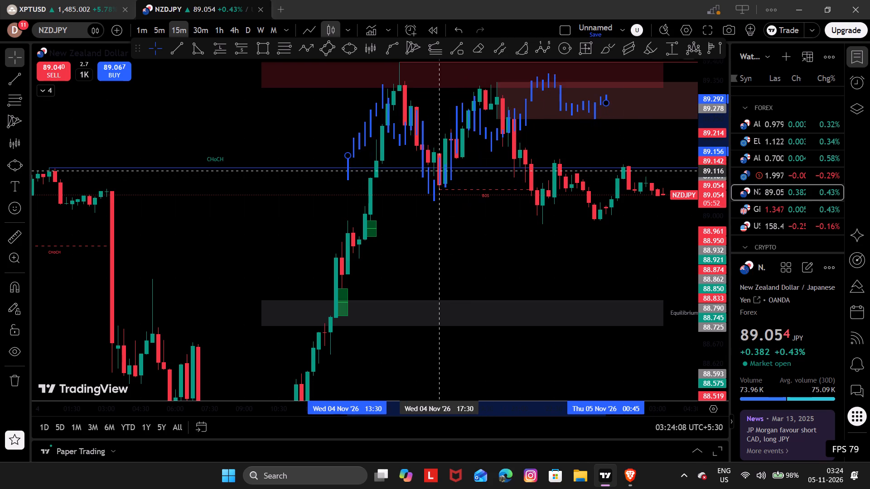
drag(438, 171, 455, 163)
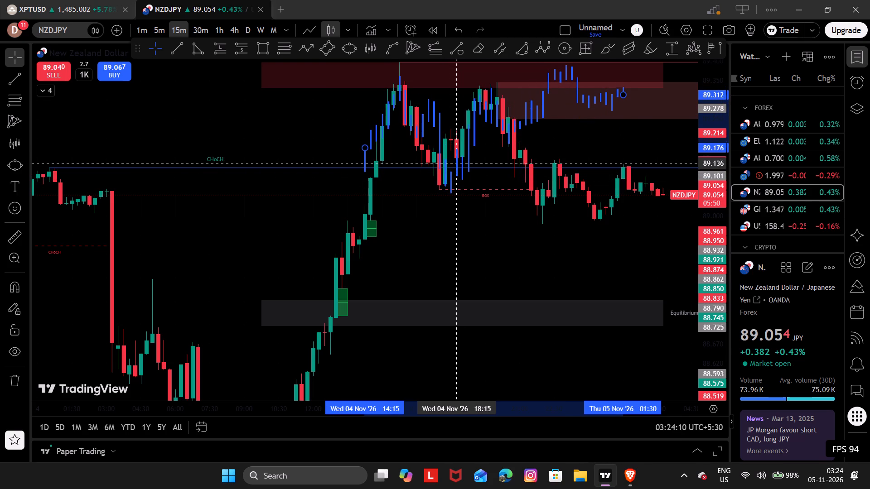
drag(455, 163, 455, 166)
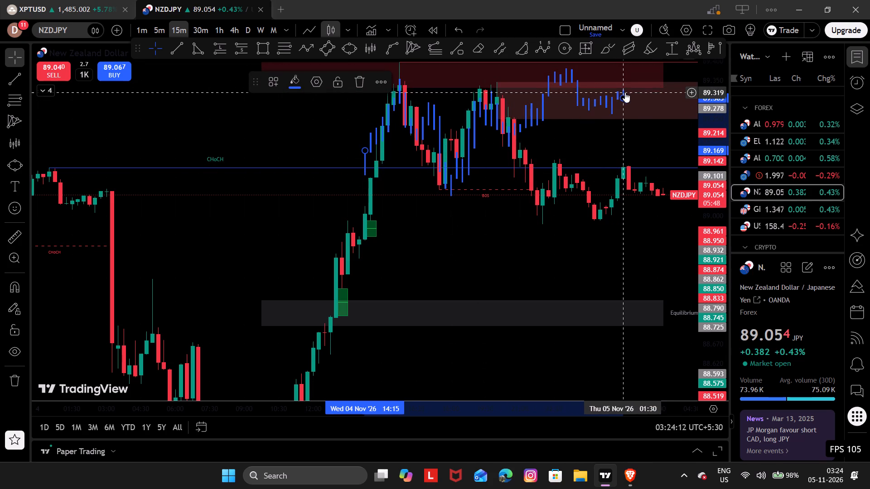
Pull the bars pattern's end point down below the recent candles and shift the pattern to start at 4 November 16:00.
drag(625, 99, 652, 215)
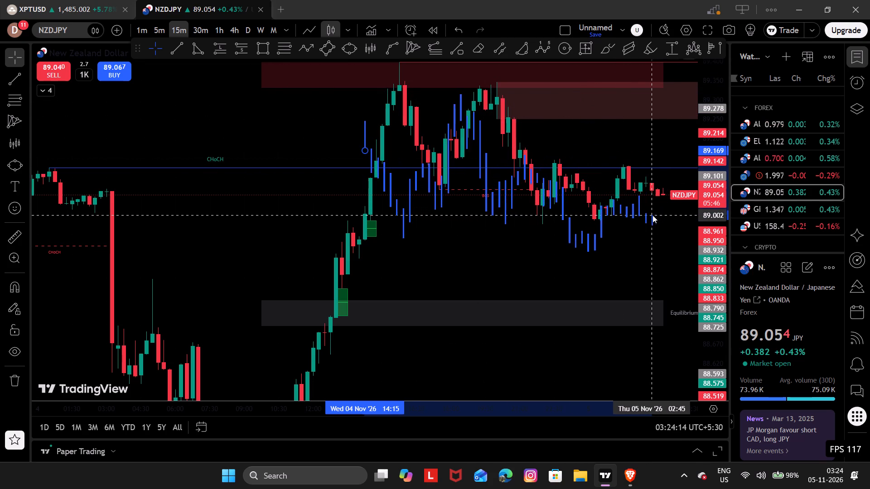
drag(652, 215, 657, 222)
drag(425, 191, 462, 177)
drag(472, 182, 504, 153)
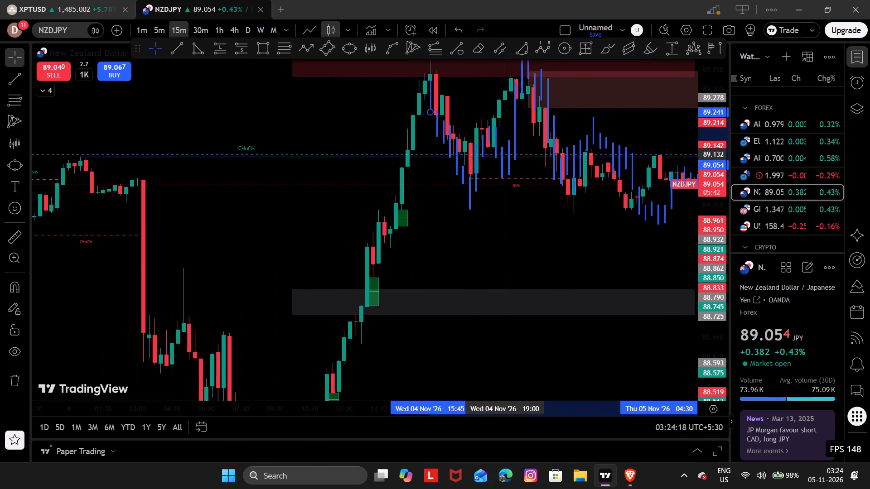
drag(504, 153, 513, 165)
click(501, 190)
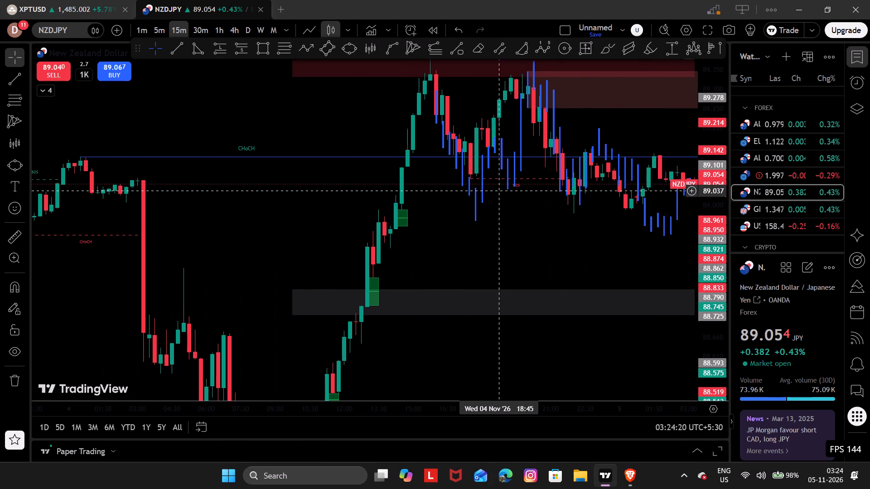
Fit the bars pattern to the recent decline by setting its end point at 5 November 03:00, about 89.057.
drag(534, 257, 406, 371)
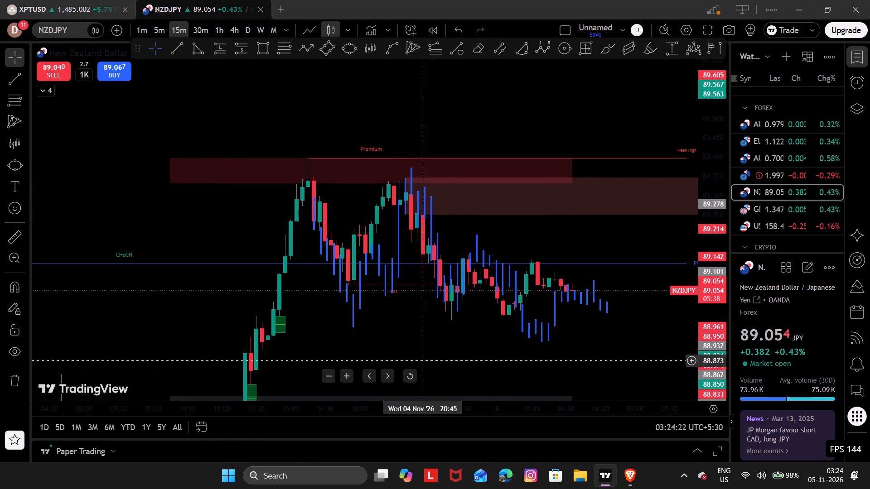
drag(458, 340, 391, 306)
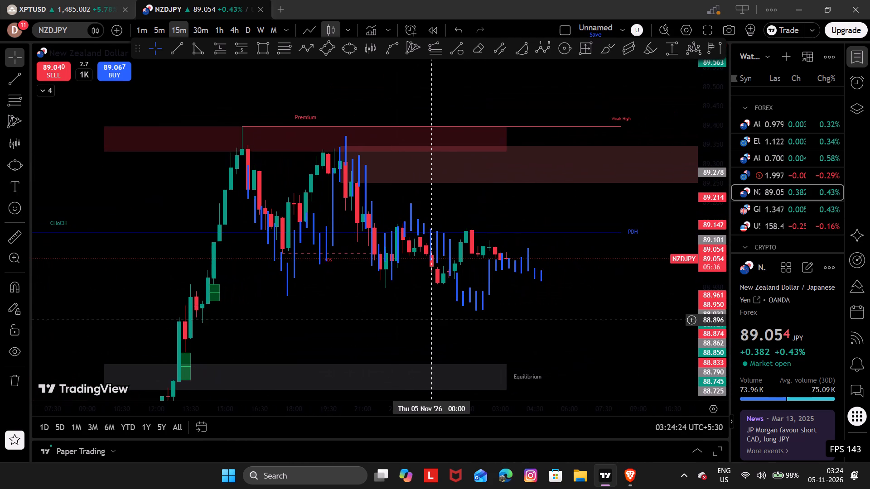
drag(541, 285, 540, 268)
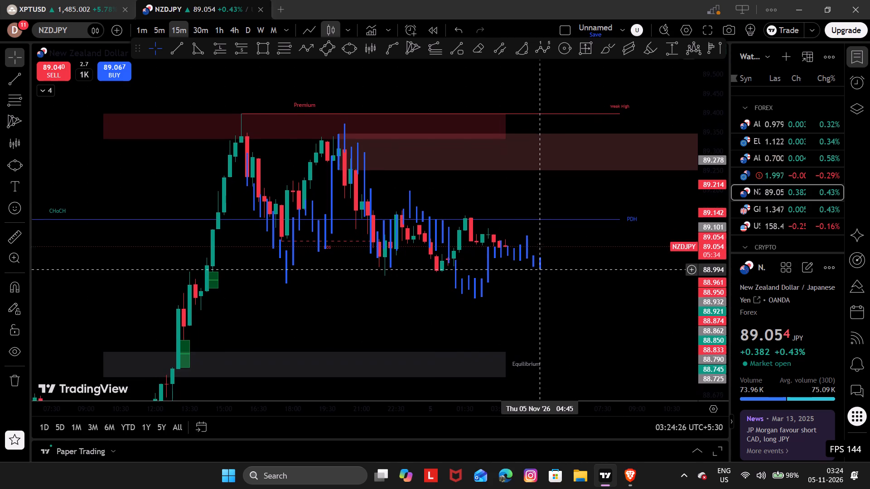
drag(540, 268, 540, 262)
drag(540, 252, 570, 312)
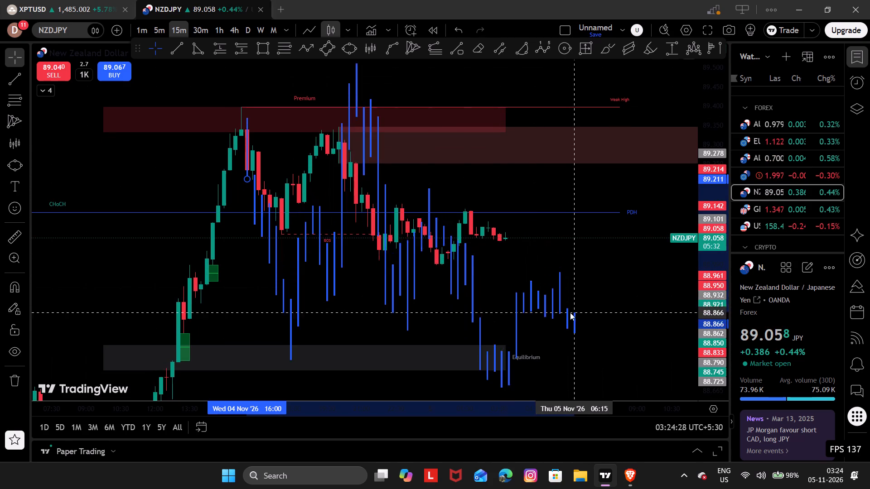
drag(570, 312, 500, 237)
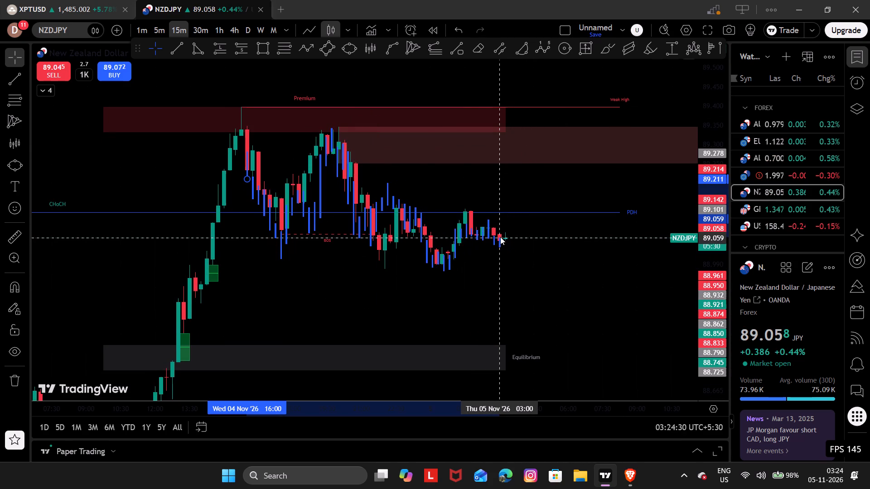
drag(500, 237, 498, 238)
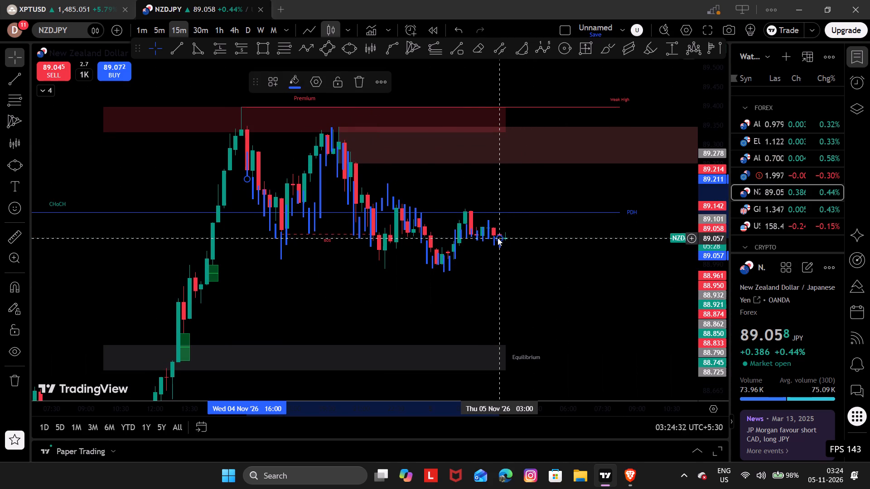
Compare the fitted pattern with NZDJPY's source swings on 3 November and the early 4 November drop towards the CHoCH line.
drag(528, 298, 720, 214)
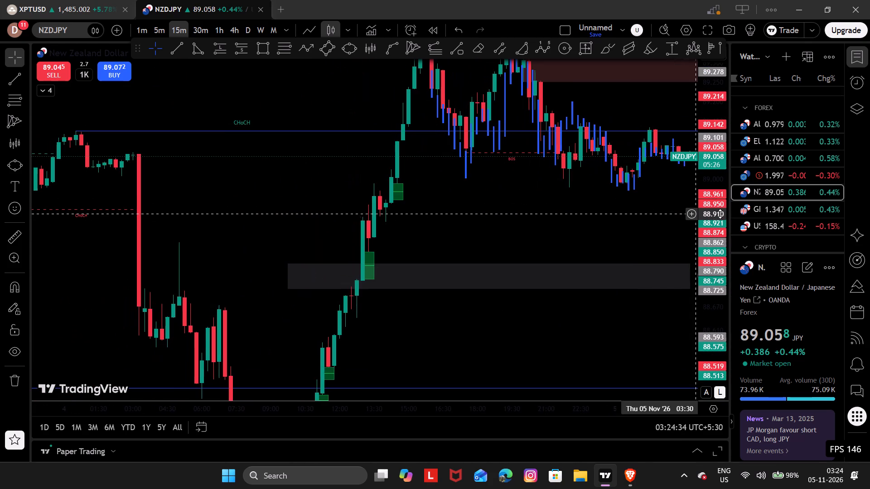
drag(539, 297, 452, 330)
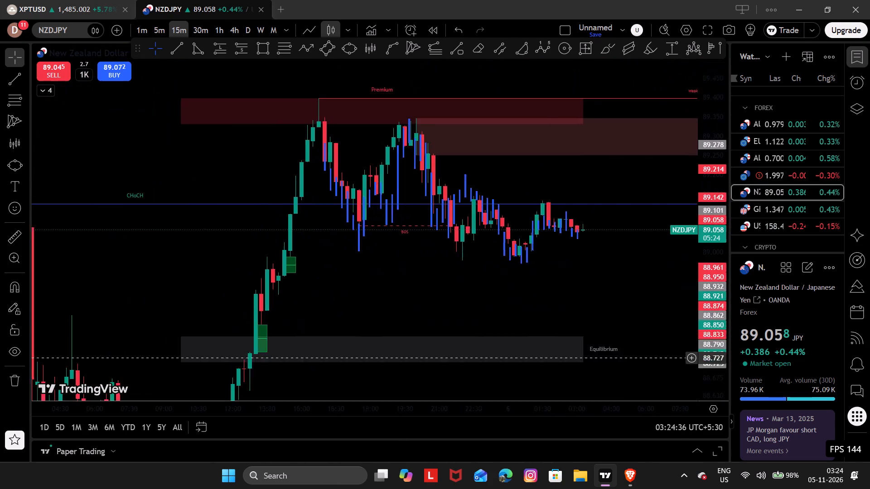
drag(452, 330, 752, 275)
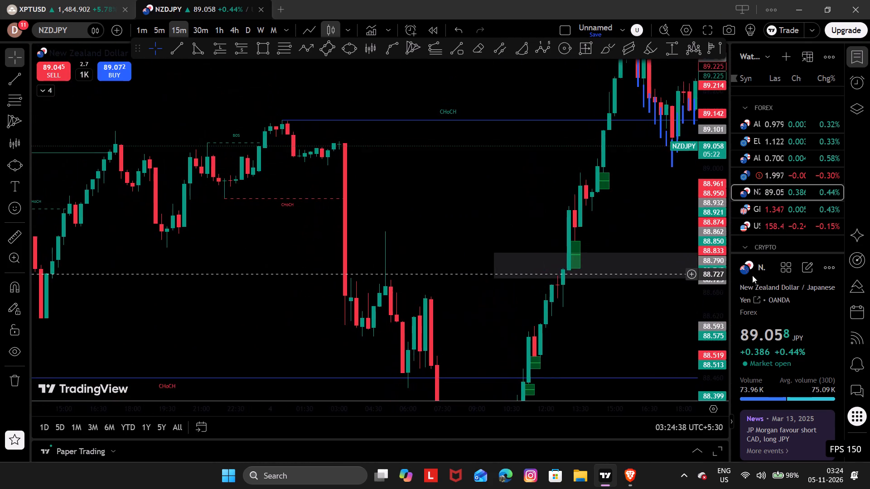
drag(752, 275, 751, 245)
drag(203, 265, 326, 307)
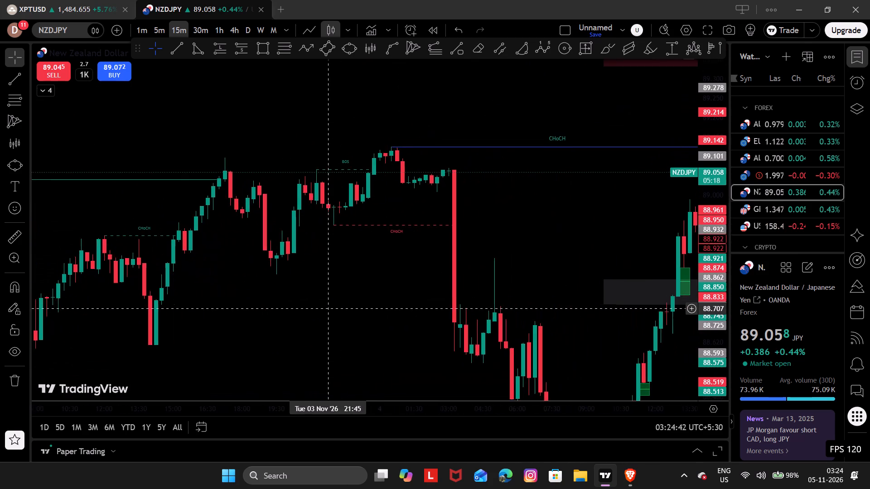
drag(326, 307, 330, 289)
drag(282, 283, 337, 195)
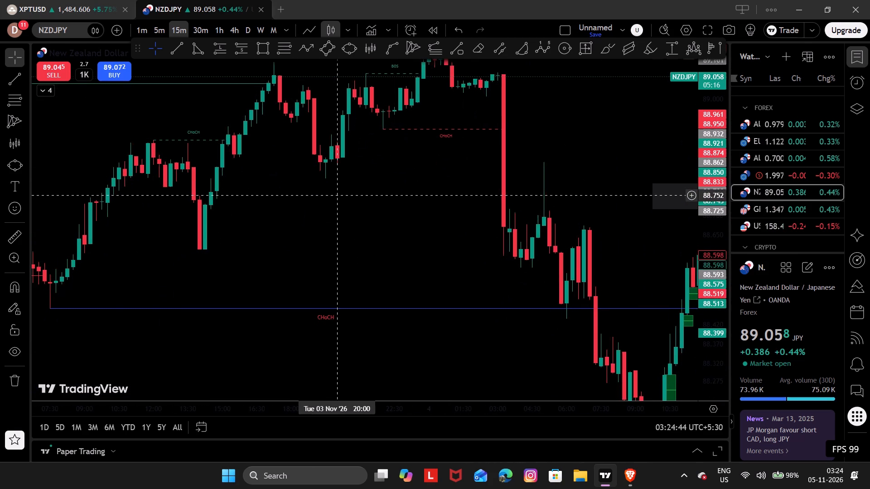
drag(337, 195, 338, 192)
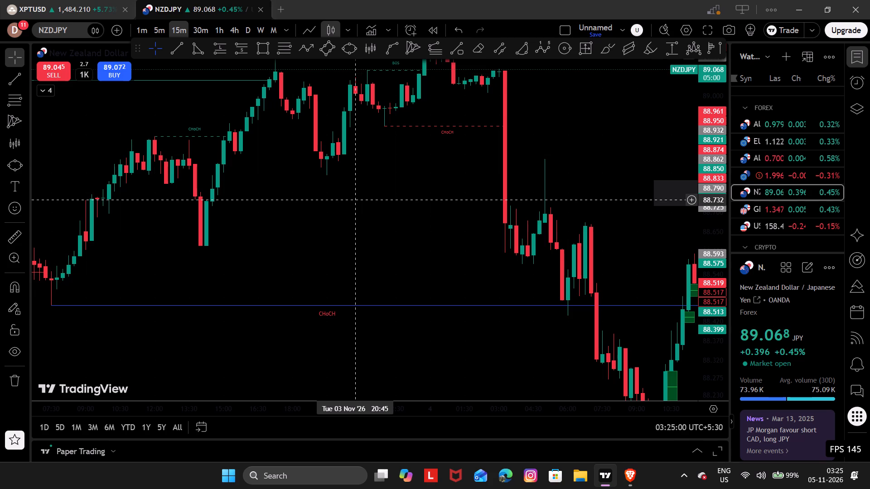
Realign the bars pattern with the recent candles, spanning 4 November 16:15 at about 89.210 to 5 November 03:15.
drag(430, 187, 0, 229)
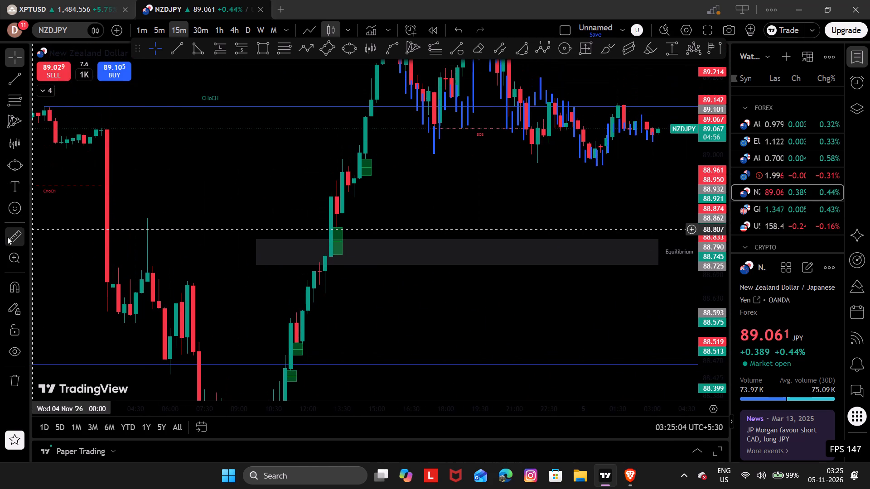
drag(496, 220, 325, 347)
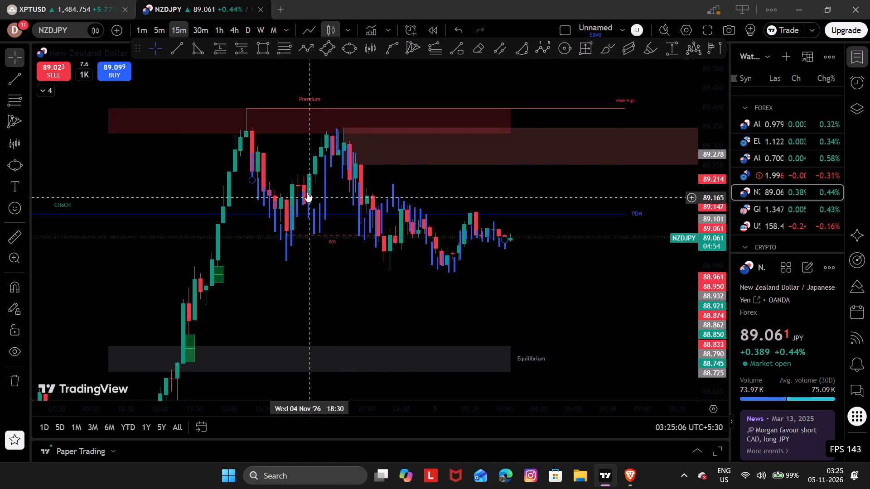
click(303, 214)
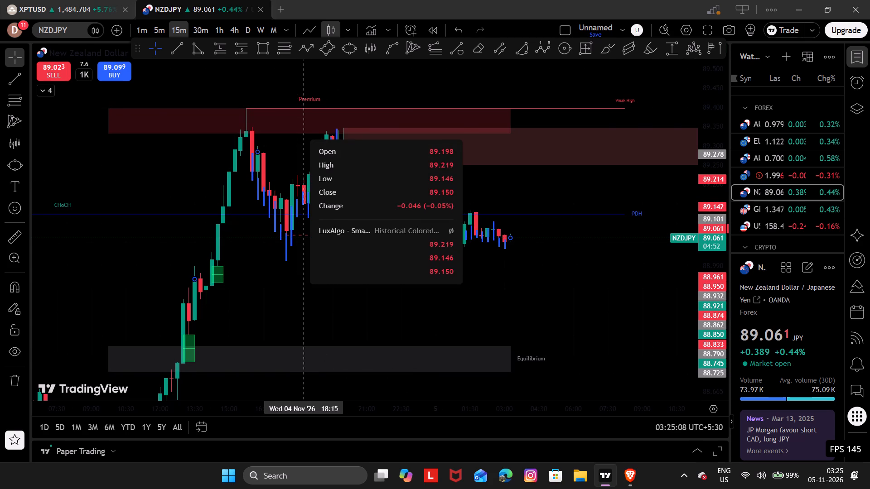
drag(292, 212, 291, 209)
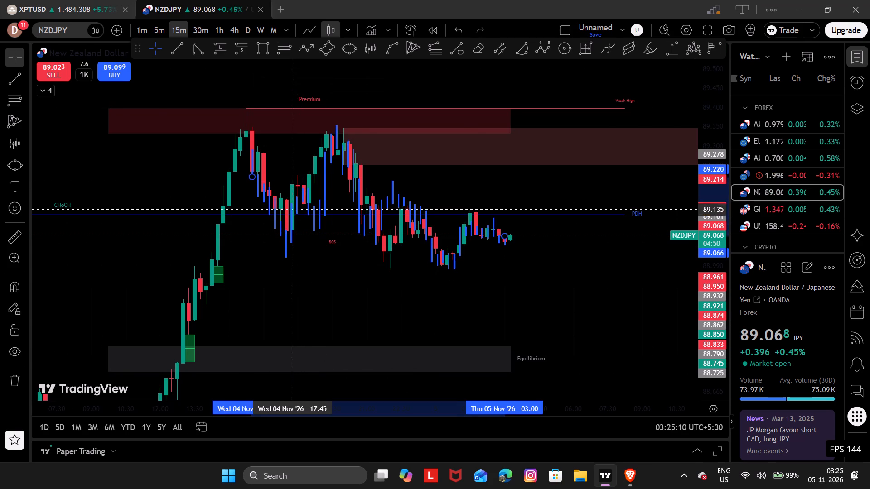
drag(291, 209, 292, 205)
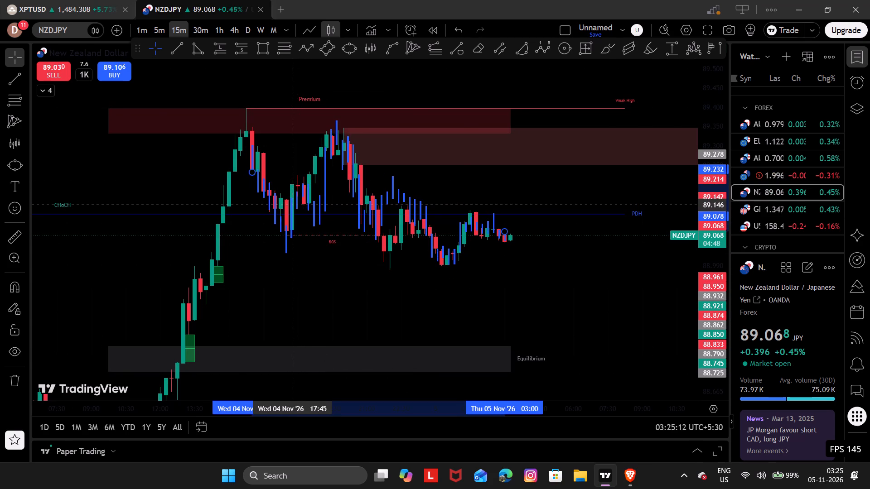
drag(292, 205, 298, 216)
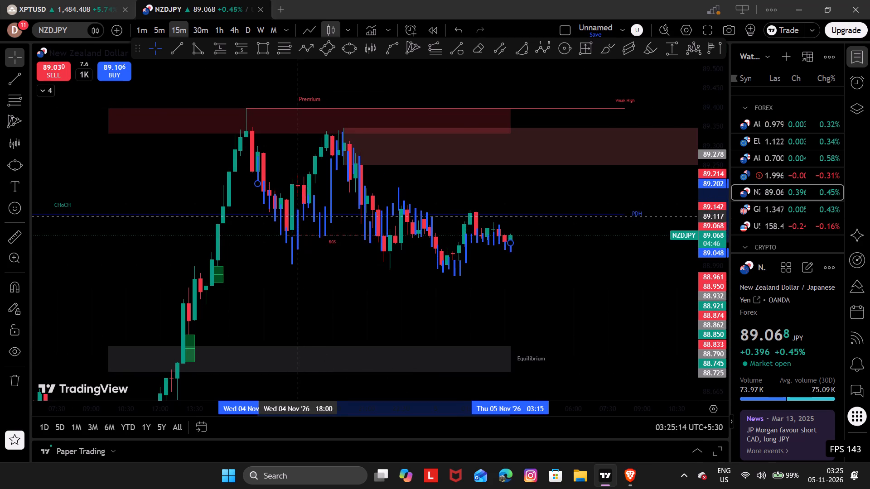
drag(298, 216, 297, 222)
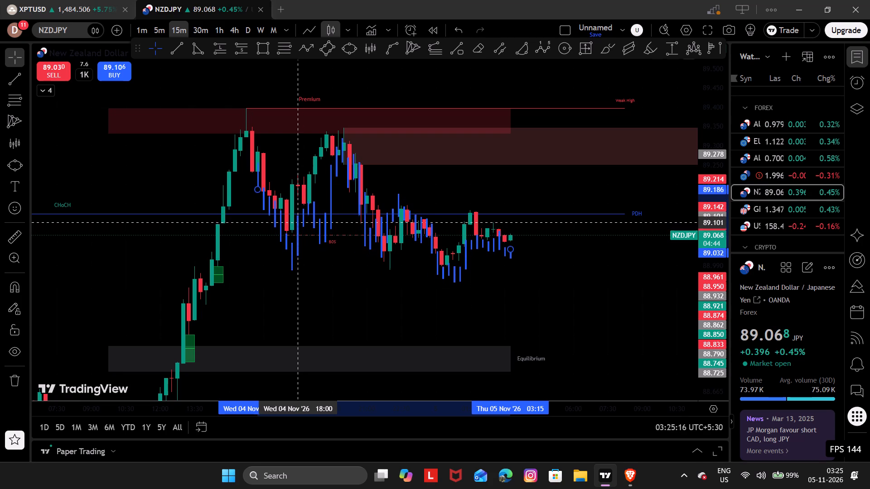
drag(297, 222, 297, 213)
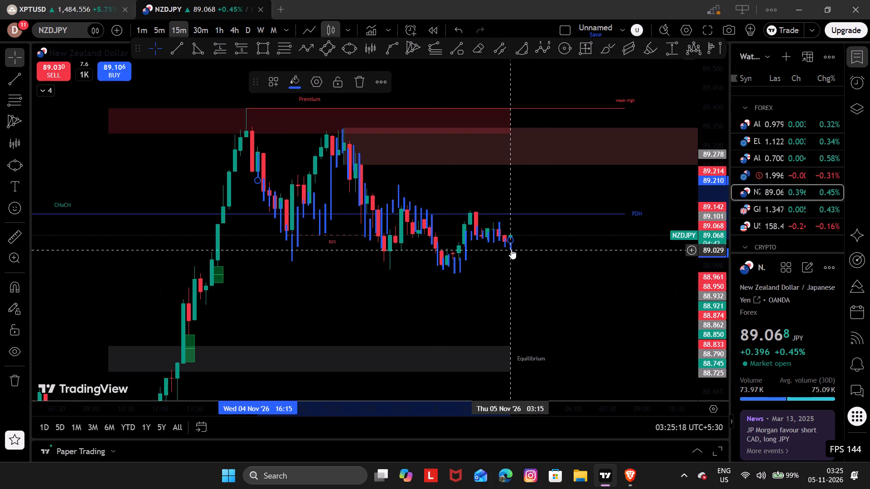
drag(605, 359, 548, 305)
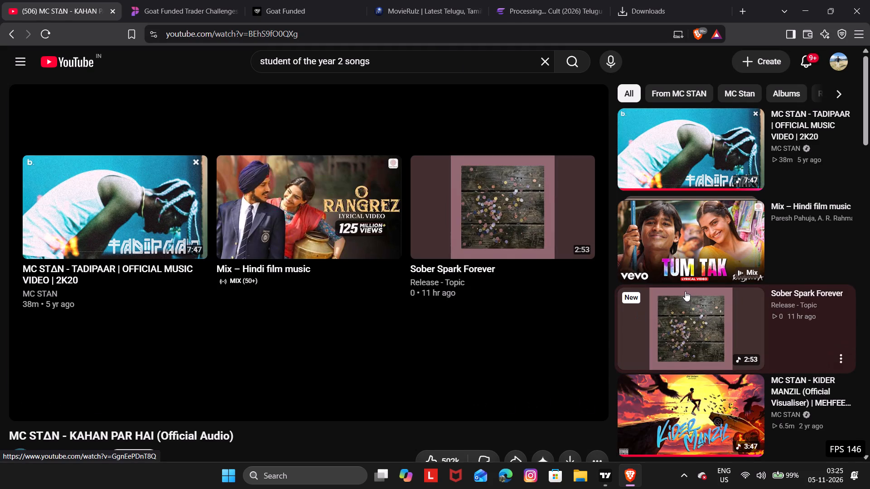
In the Brave browser, play King's "WARCRY" from the suggested YouTube videos.
scroll(684, 291, down, 9)
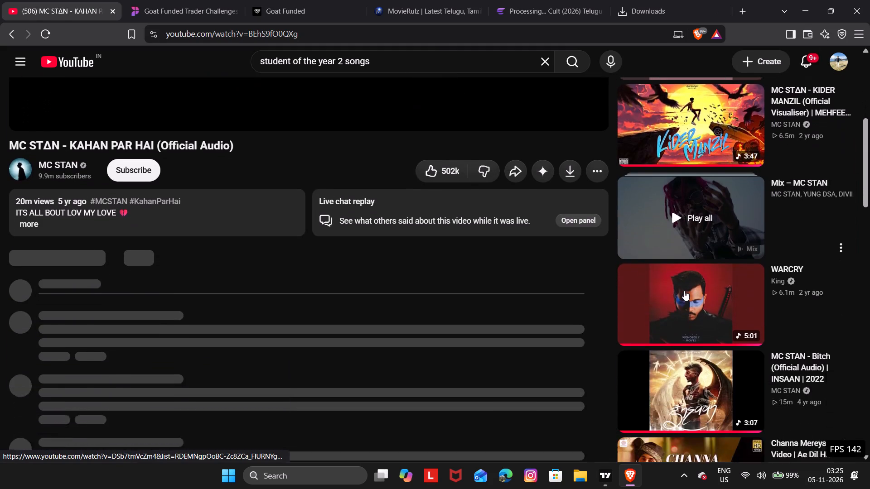
scroll(684, 291, down, 2)
click(666, 186)
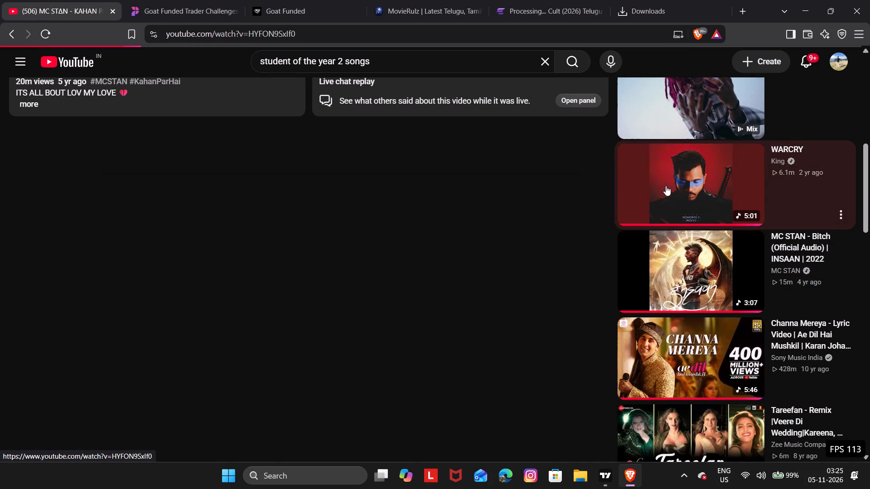
Reopen King's "WARCRY" from the suggested YouTube videos.
scroll(666, 186, right, 20)
scroll(666, 186, right, 2)
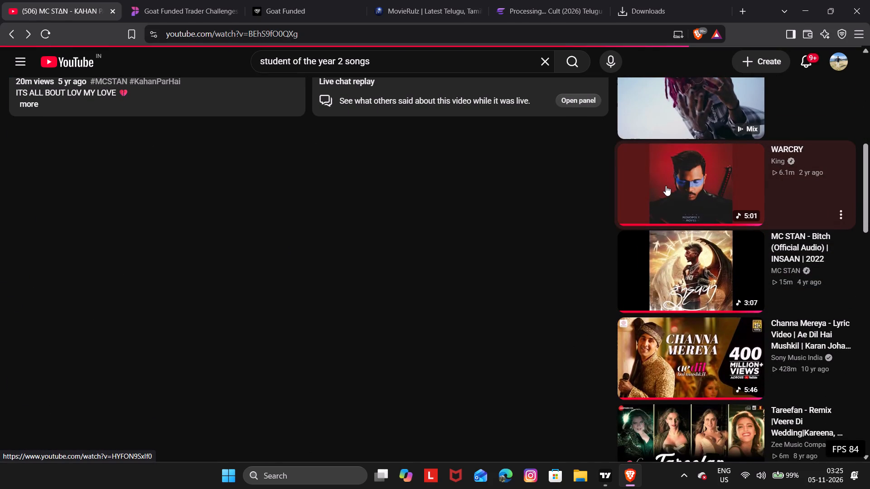
click(666, 186)
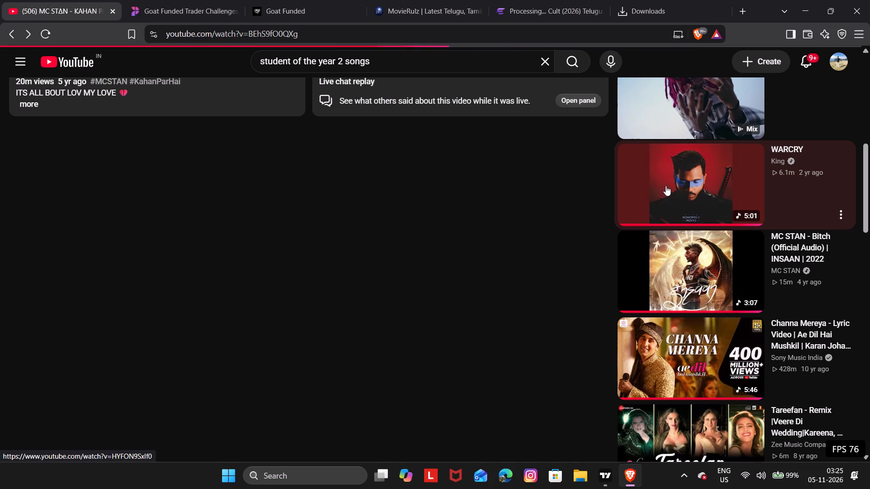
click(666, 186)
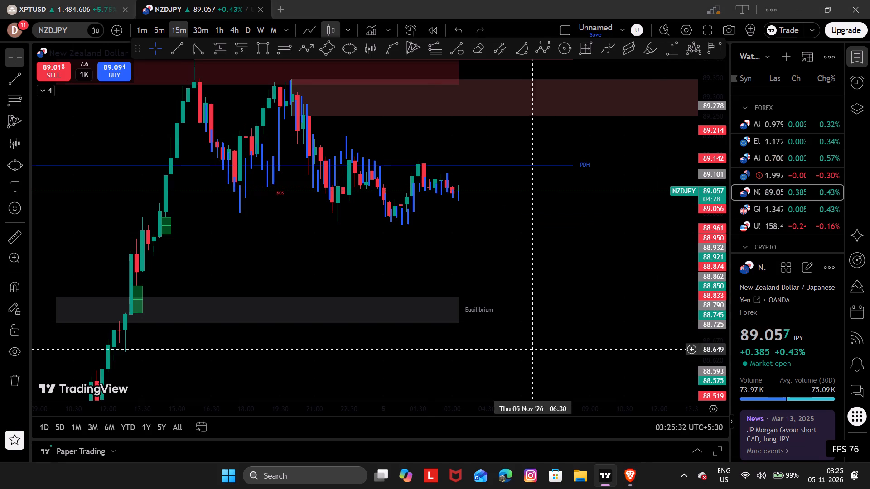
Switch to TradingView and move on from NZDJPY to the GBPUSD chart.
click(584, 173)
key(space)
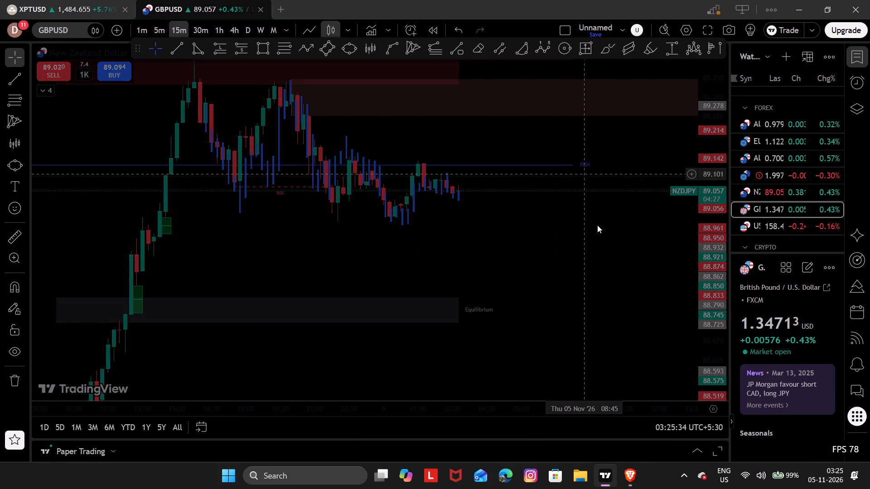
Move the start of GBPUSD's lower range trend line to 4 November 07:15, at about 1.34541.
drag(481, 192, 706, 165)
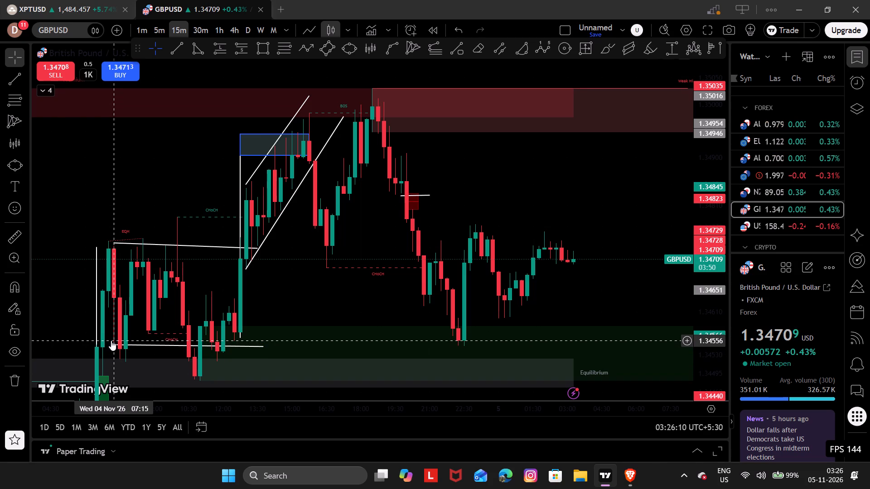
drag(114, 343, 130, 351)
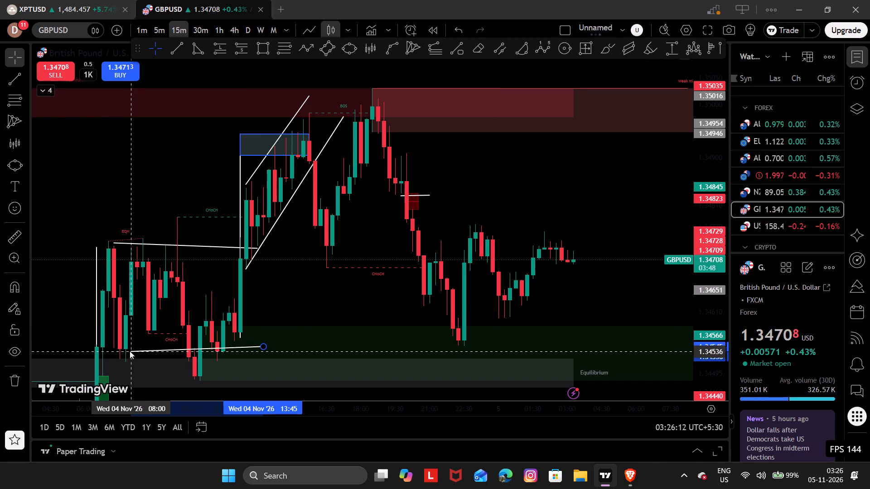
drag(130, 351, 119, 348)
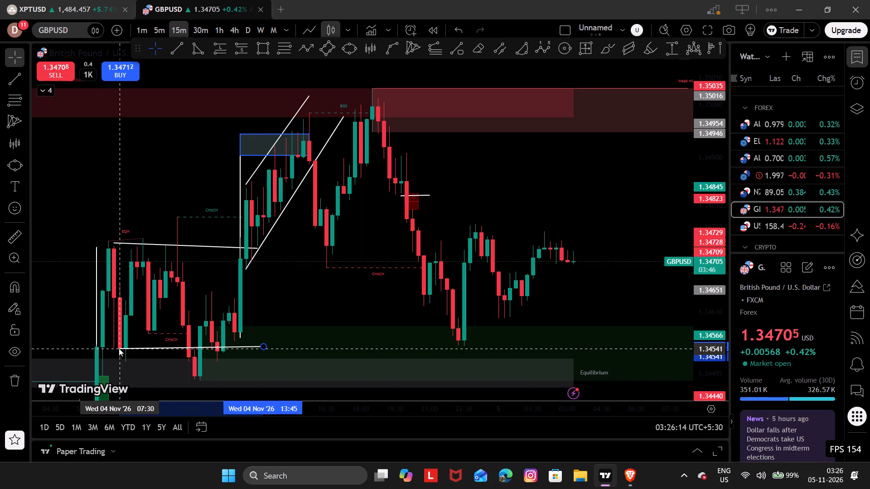
drag(119, 348, 116, 348)
click(200, 343)
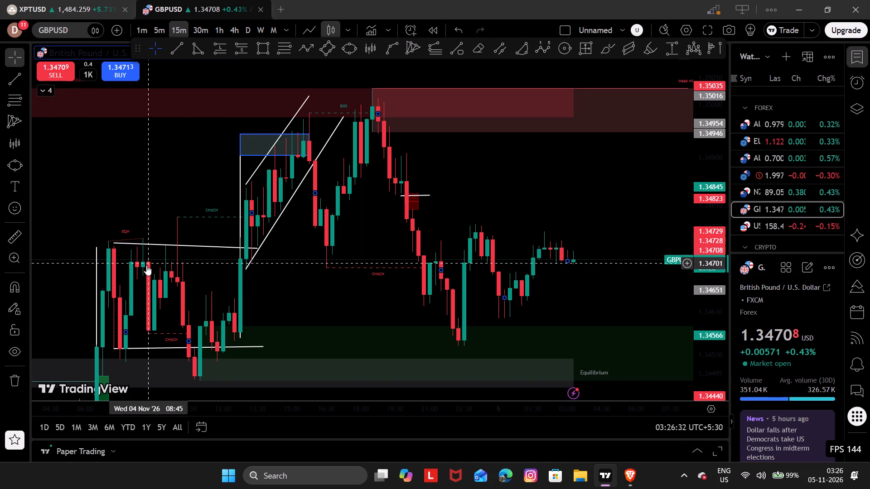
Level the upper range trend line at about 1.3473, spanning 07:15 to 13:15 on 4 November.
drag(224, 380, 201, 371)
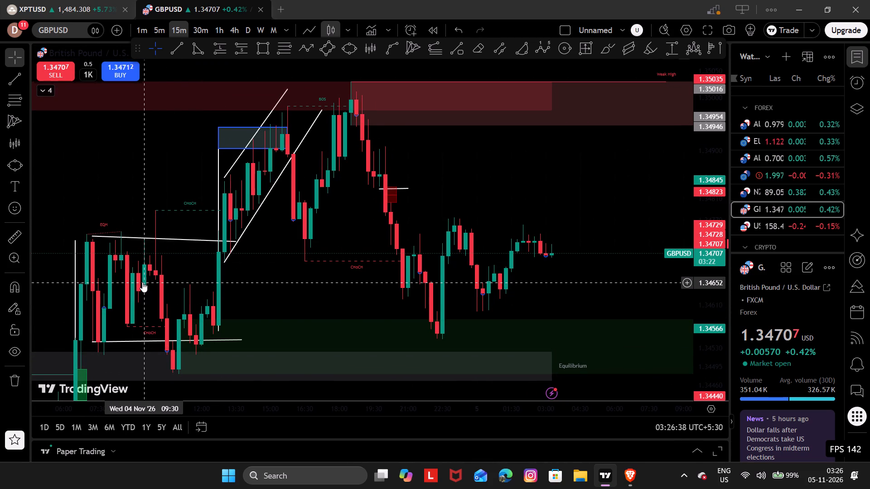
drag(142, 282, 137, 284)
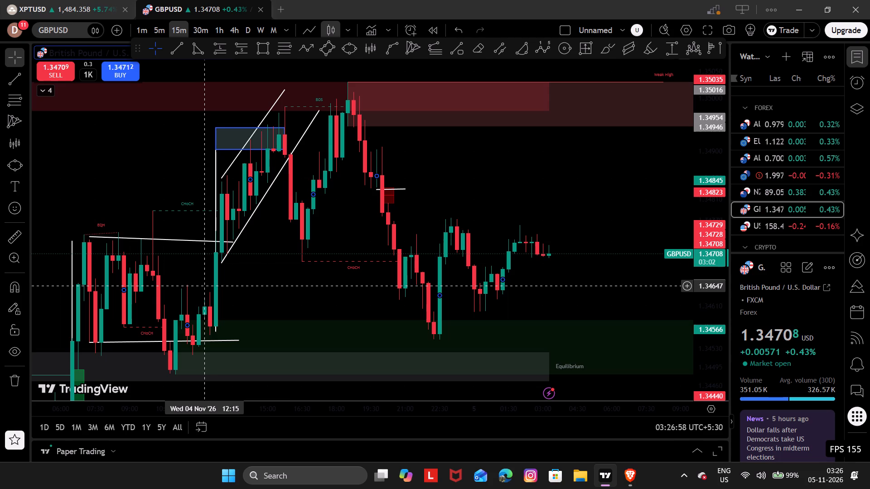
click(127, 236)
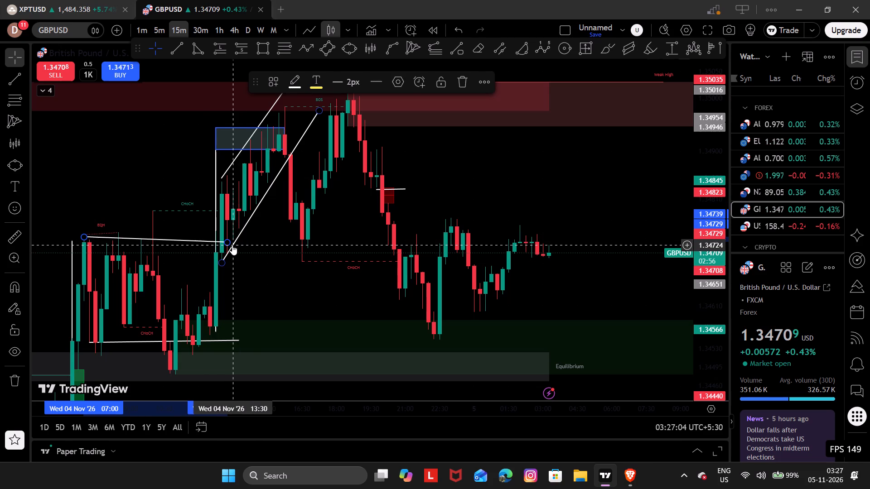
drag(228, 244, 227, 241)
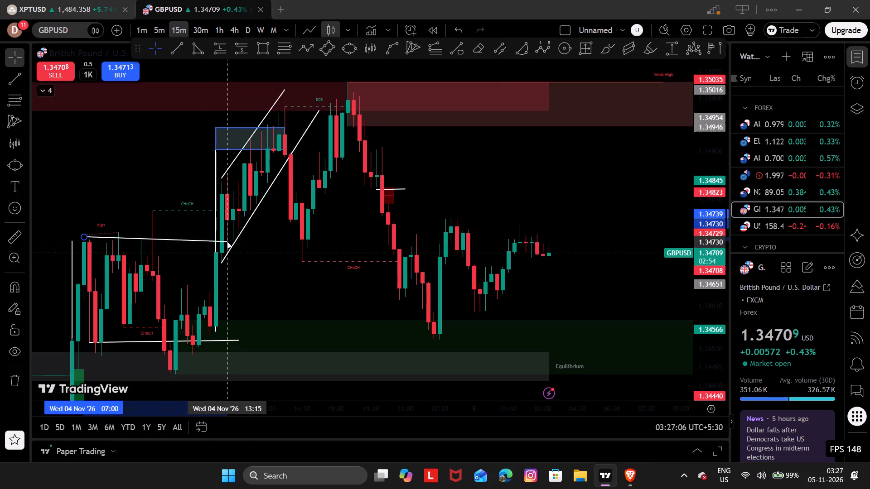
drag(227, 241, 225, 234)
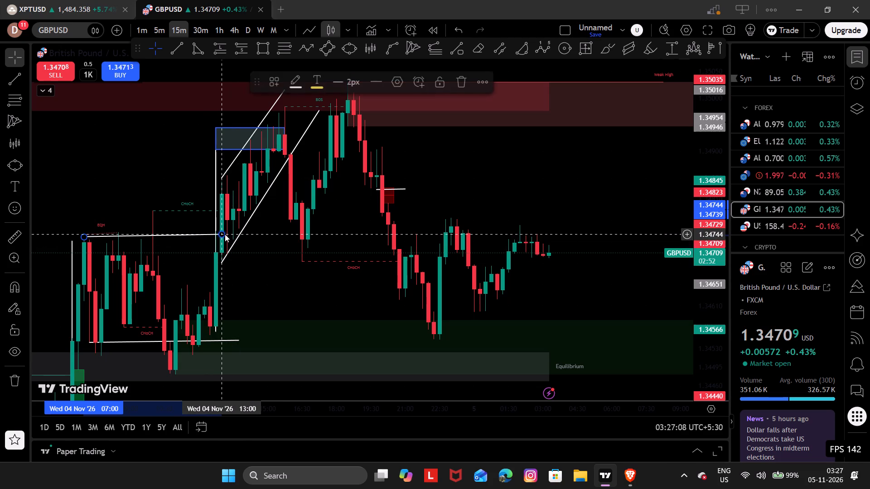
drag(188, 235, 194, 235)
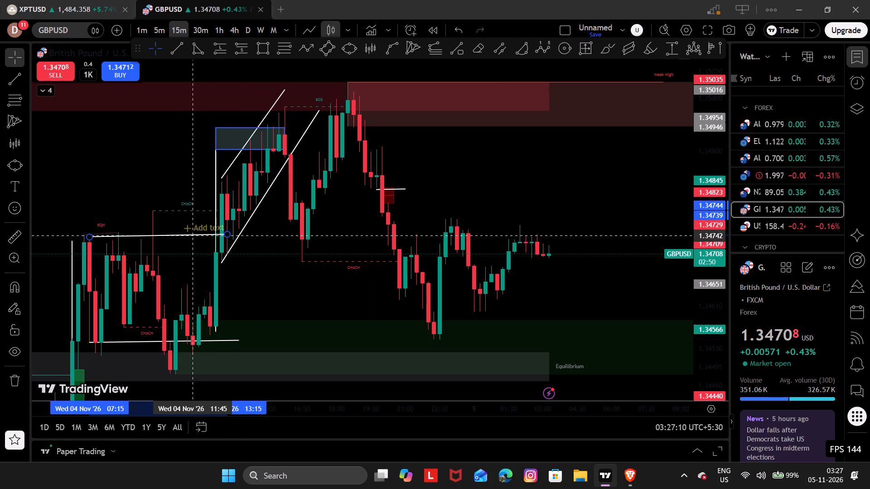
drag(194, 235, 194, 240)
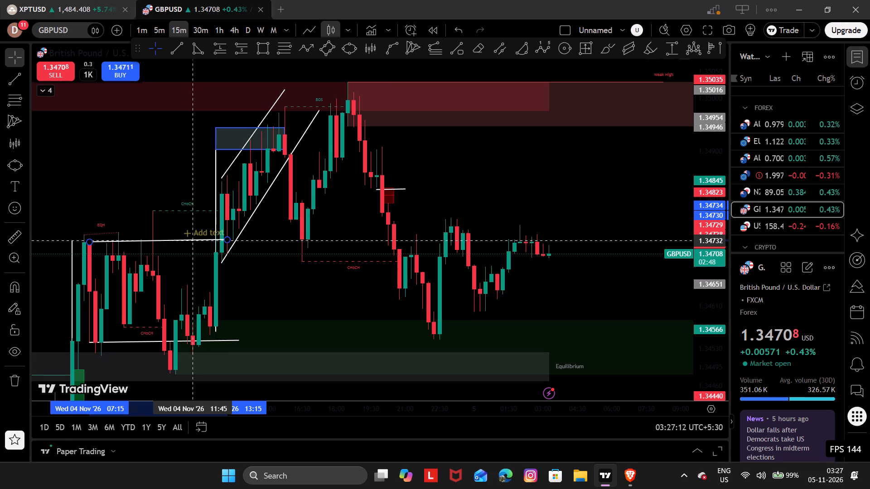
drag(194, 240, 193, 239)
click(181, 256)
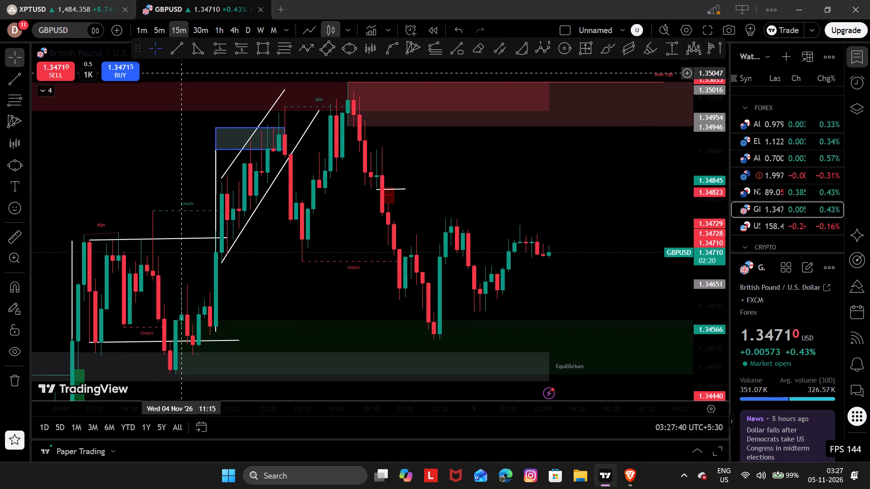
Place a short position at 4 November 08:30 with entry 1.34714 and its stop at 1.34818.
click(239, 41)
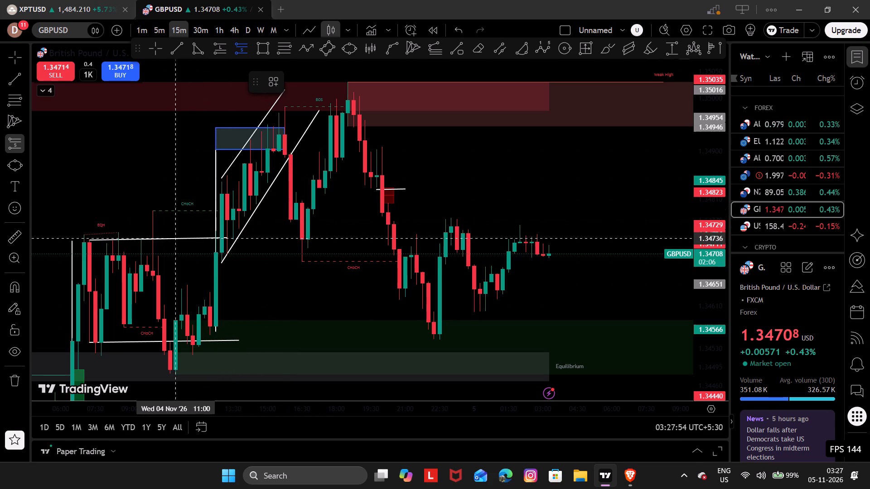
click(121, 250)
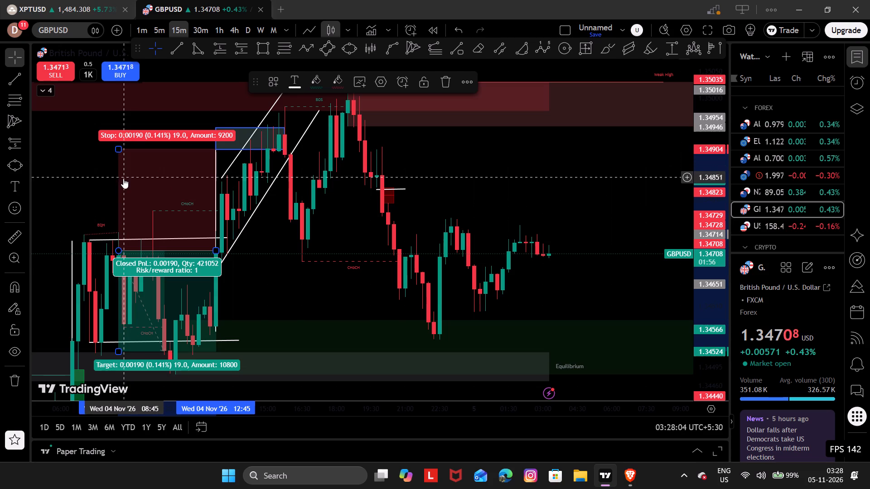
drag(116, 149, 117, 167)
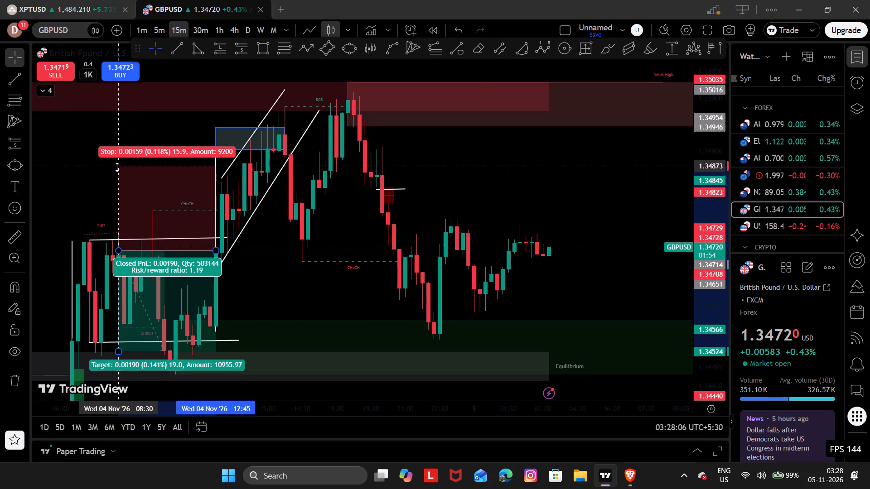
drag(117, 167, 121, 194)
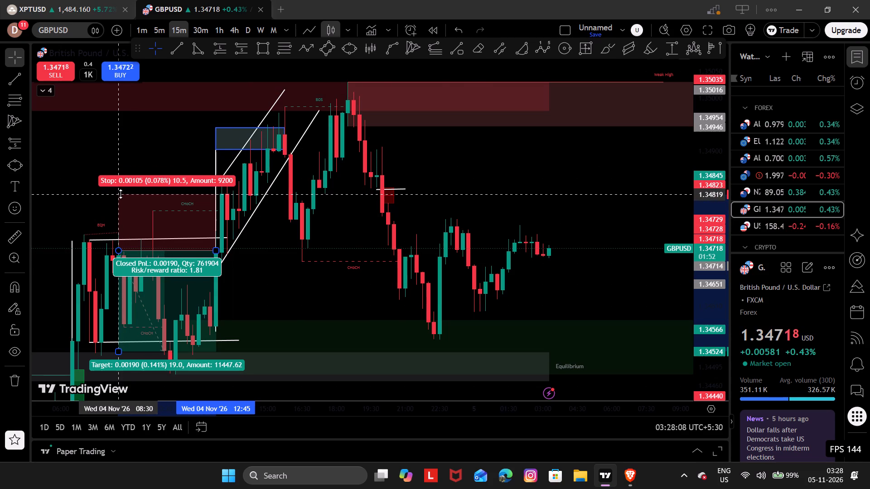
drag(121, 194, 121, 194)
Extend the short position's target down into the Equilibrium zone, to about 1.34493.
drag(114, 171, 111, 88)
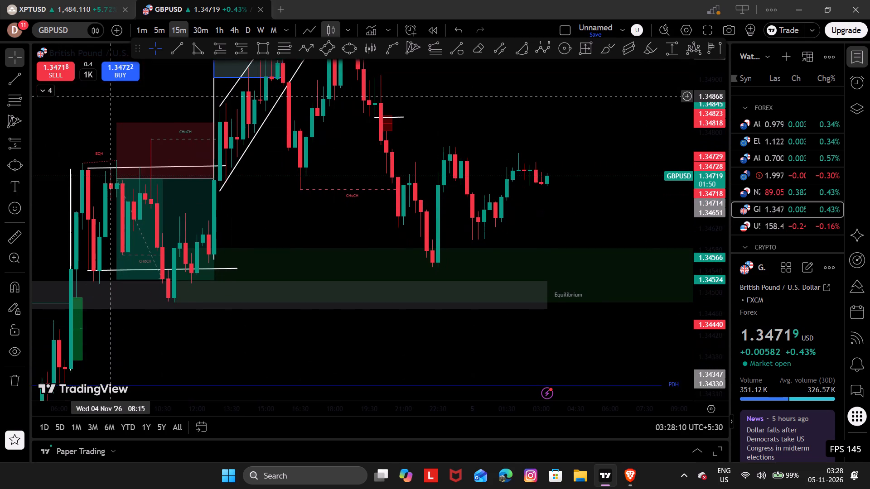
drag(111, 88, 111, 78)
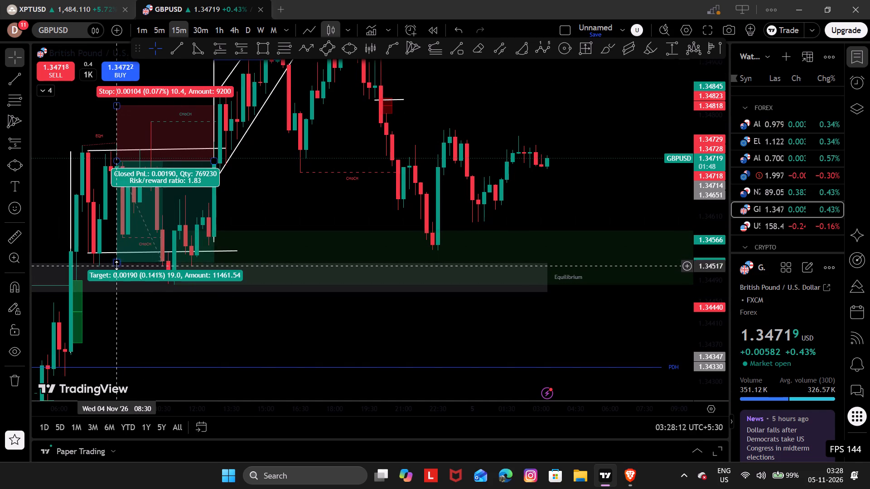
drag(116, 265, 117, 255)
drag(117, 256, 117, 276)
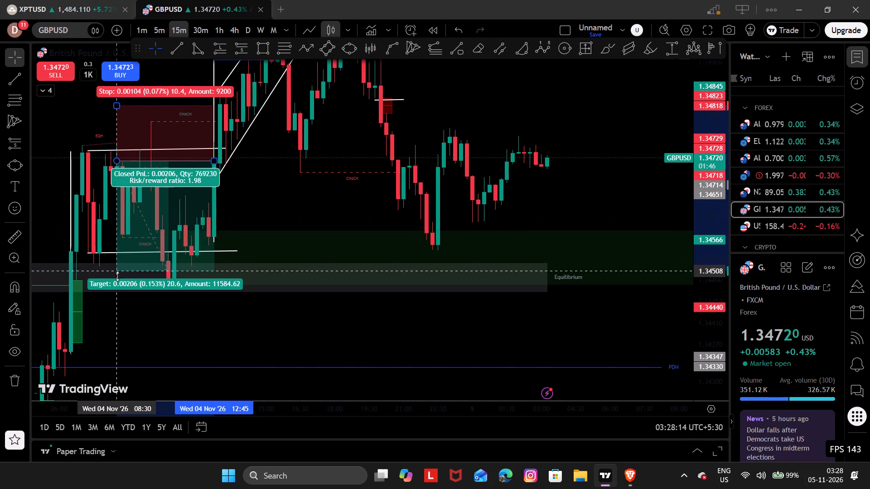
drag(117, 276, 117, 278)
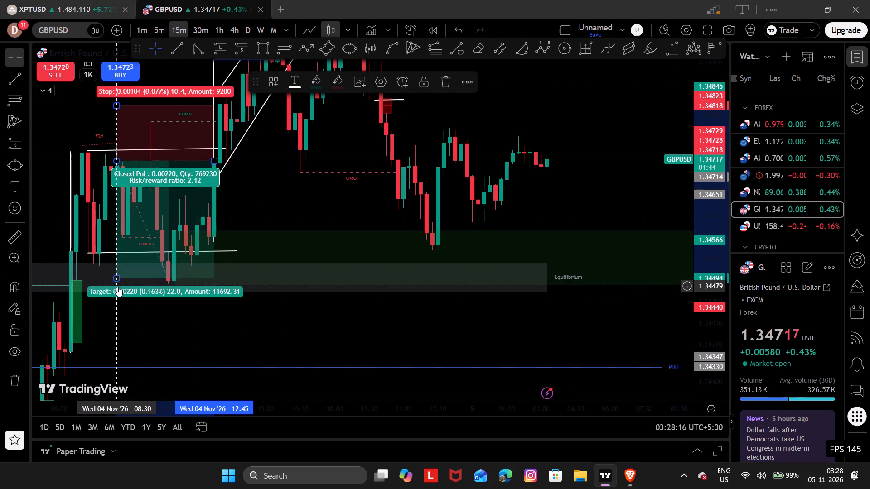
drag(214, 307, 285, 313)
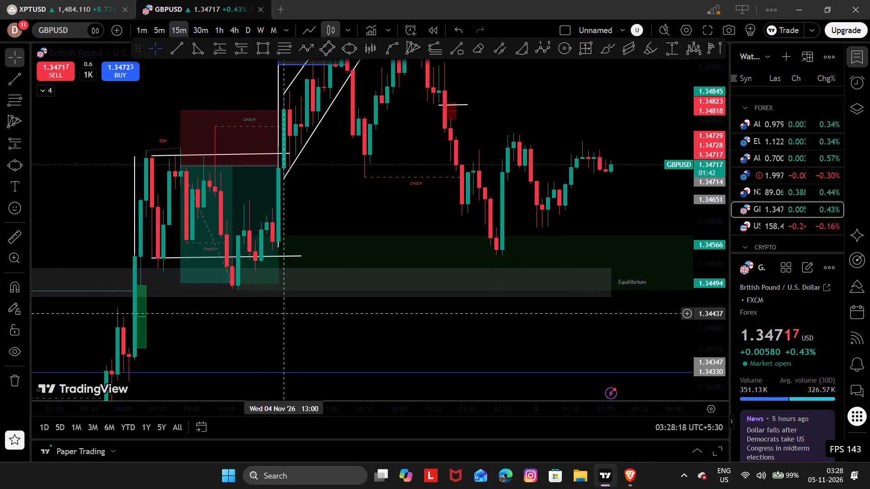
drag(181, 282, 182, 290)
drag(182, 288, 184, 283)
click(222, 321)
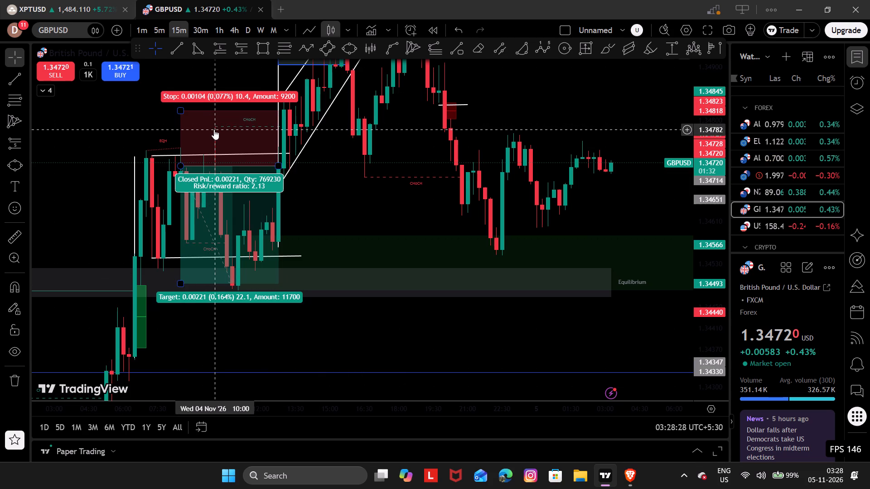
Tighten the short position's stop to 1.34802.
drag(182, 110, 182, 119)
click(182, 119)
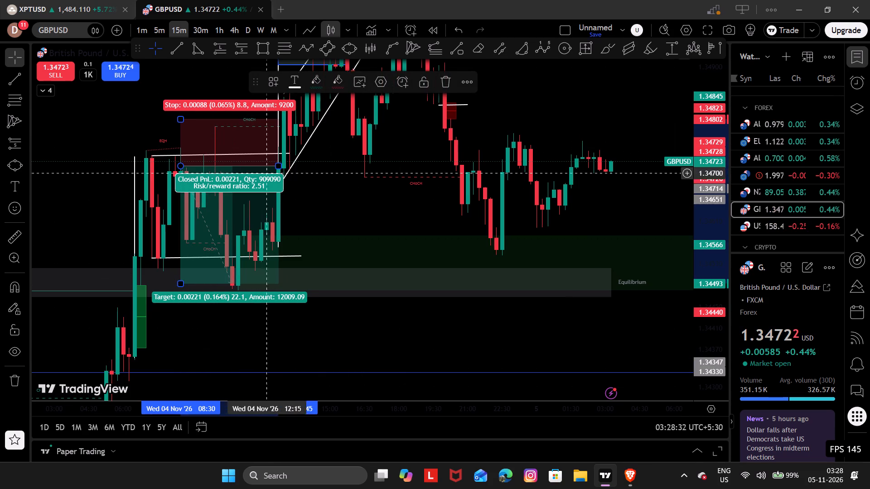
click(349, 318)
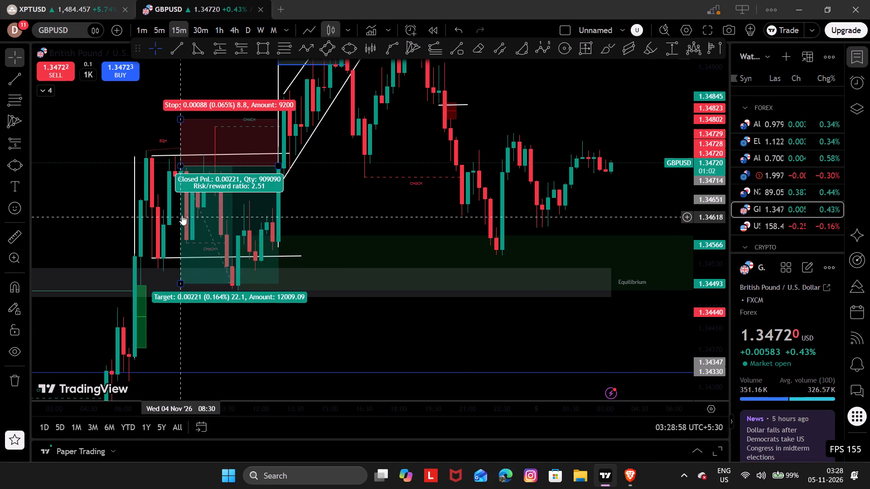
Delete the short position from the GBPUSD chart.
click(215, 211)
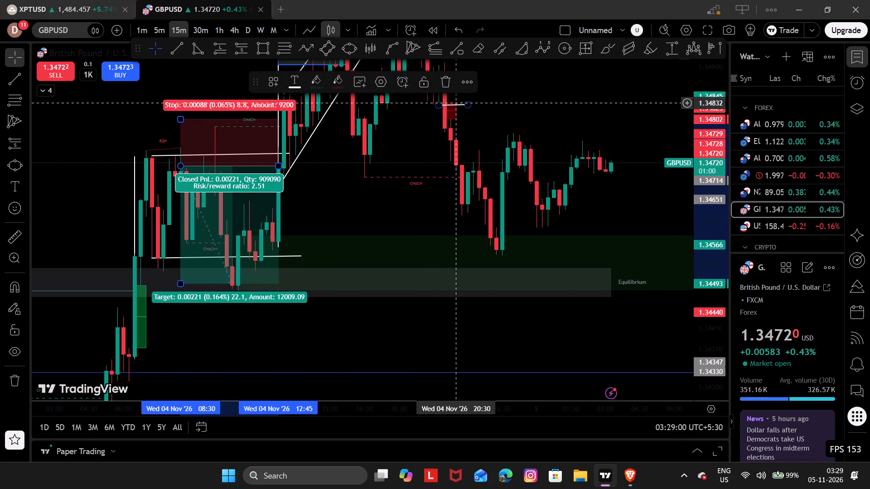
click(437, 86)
Review GBPUSD's rising channel, the decline from the 4 November high and the latest candles above the Equilibrium zone.
drag(340, 227, 341, 280)
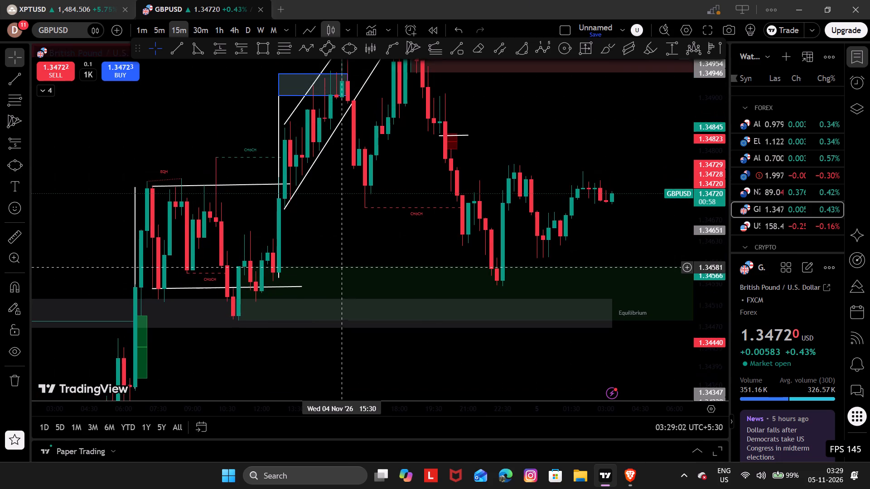
drag(341, 280, 349, 297)
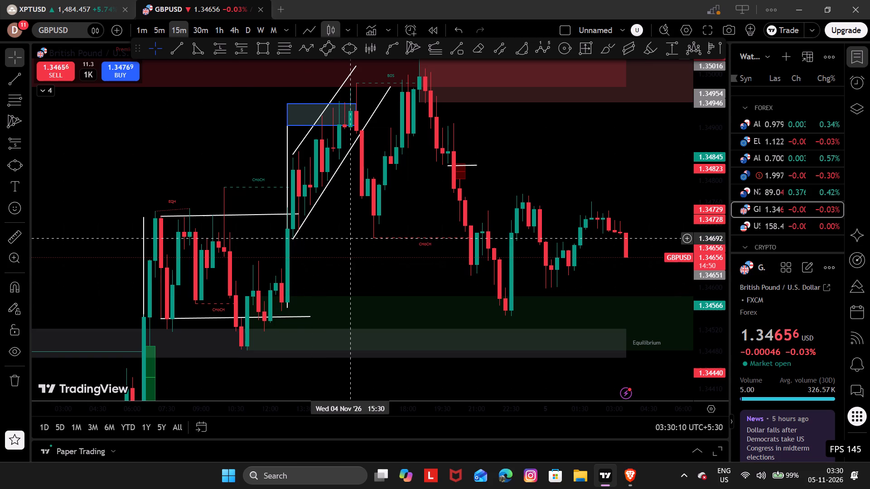
drag(351, 238, 341, 342)
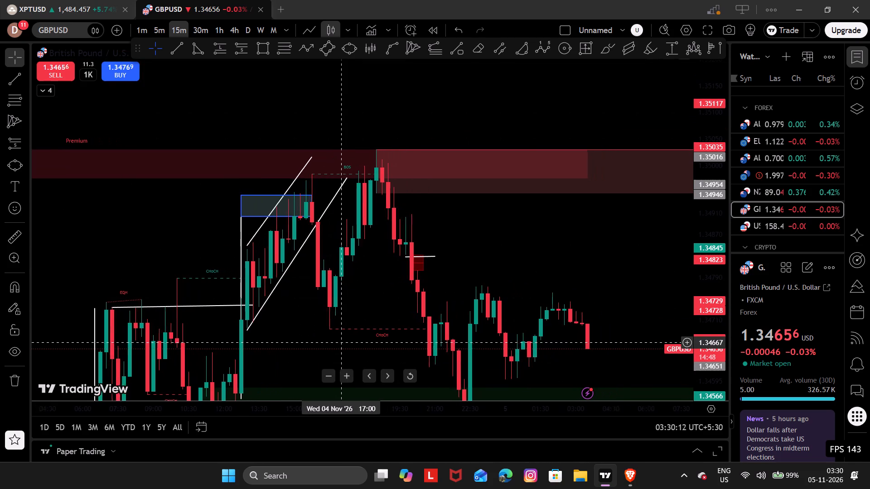
scroll(341, 342, right, 1)
scroll(341, 342, down, 1)
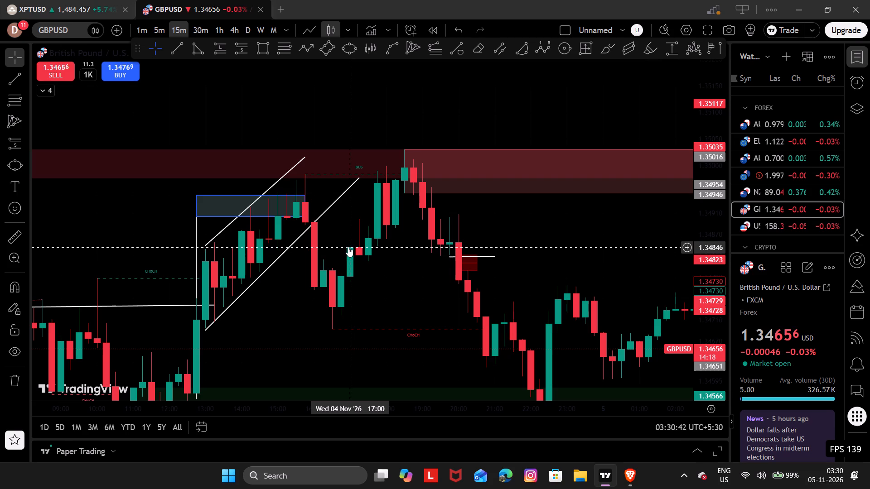
drag(348, 246, 268, 258)
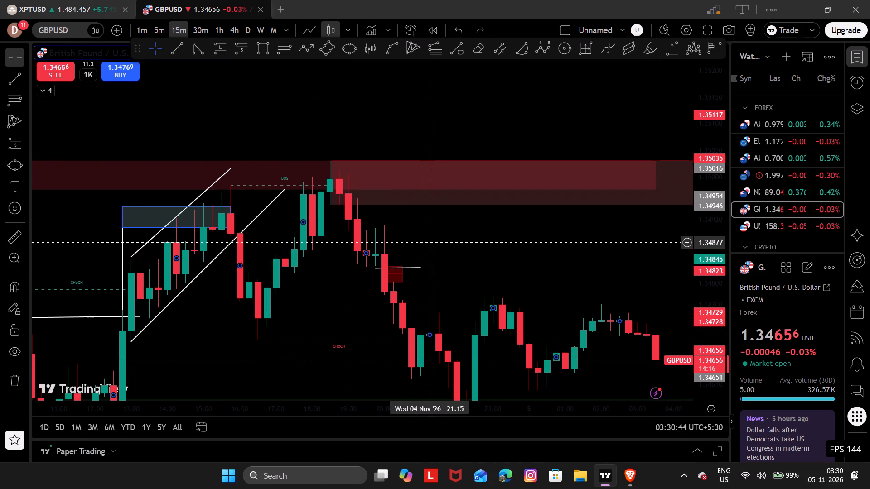
drag(426, 242, 412, 158)
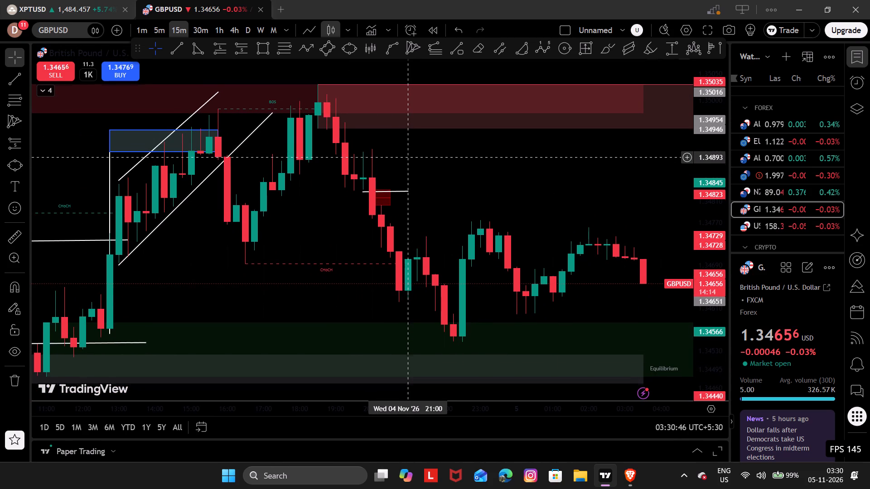
Switch to YouTube in Brave and browse the song recommendations beside WARCRY.
drag(412, 158, 410, 159)
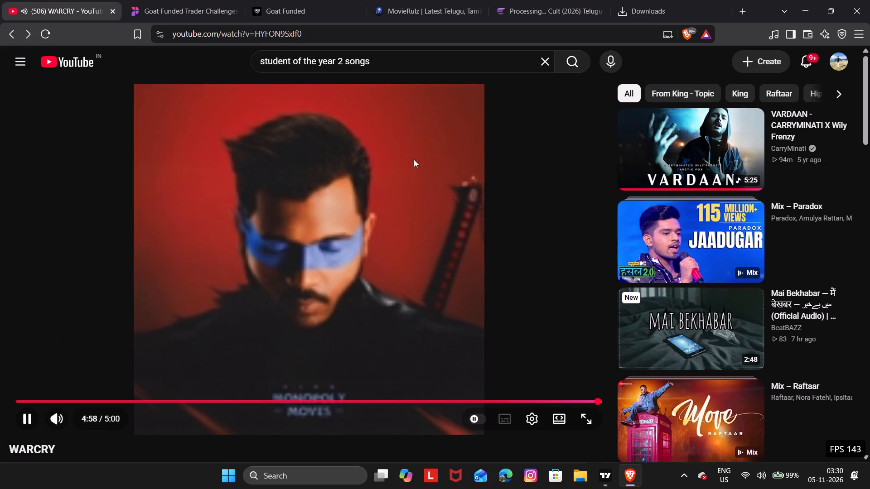
scroll(636, 300, down, 6)
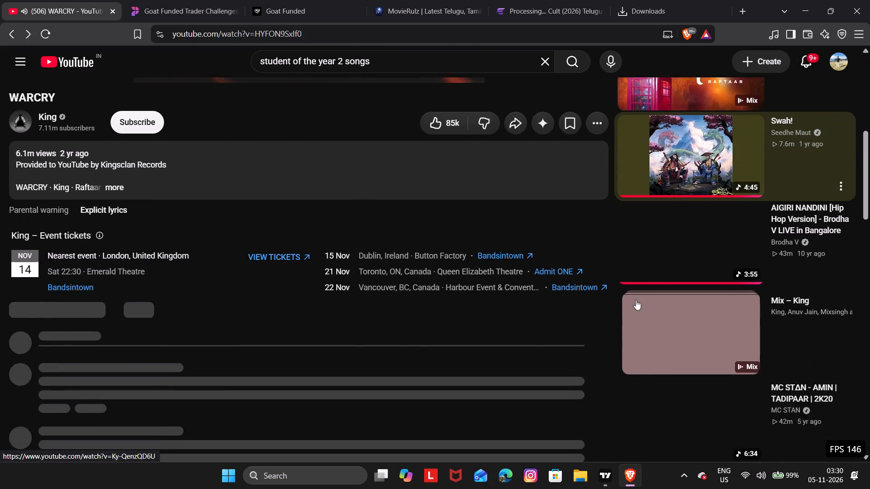
scroll(636, 300, down, 1)
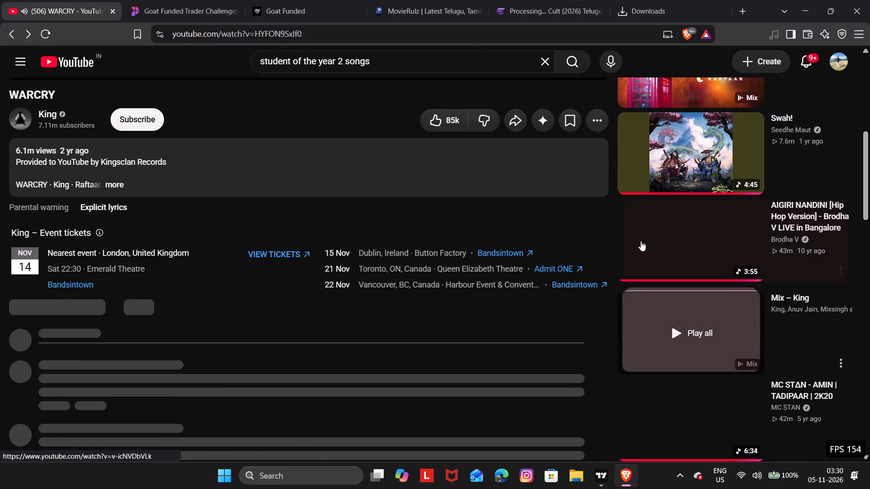
scroll(669, 167, right, 9)
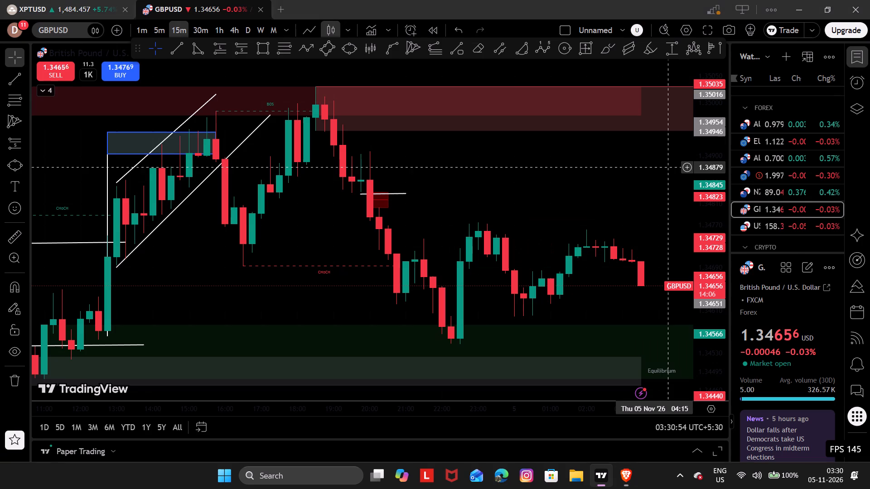
In TradingView, draw a rising trend line under GBPUSD's latest lows, from 1.34540 at 22:15 on 4 November to about 1.34715 at 04:00 on 5 November.
drag(429, 182, 312, 169)
click(184, 57)
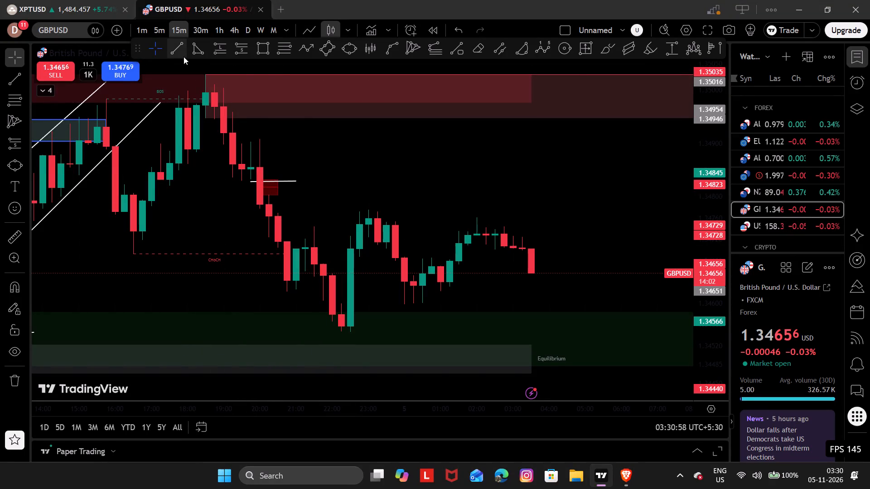
click(341, 335)
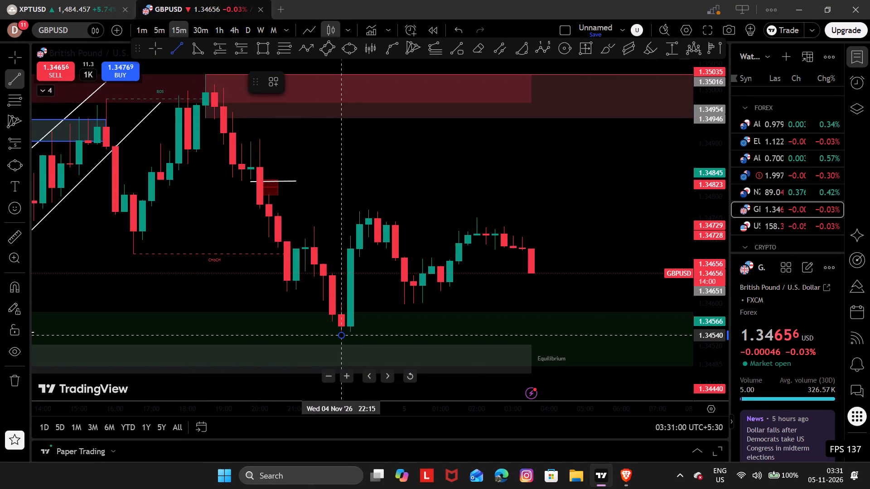
click(578, 236)
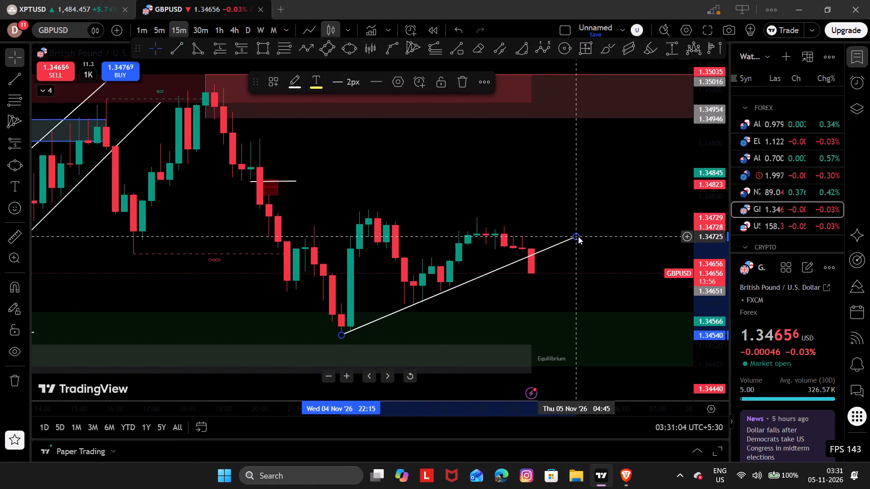
drag(578, 236, 548, 241)
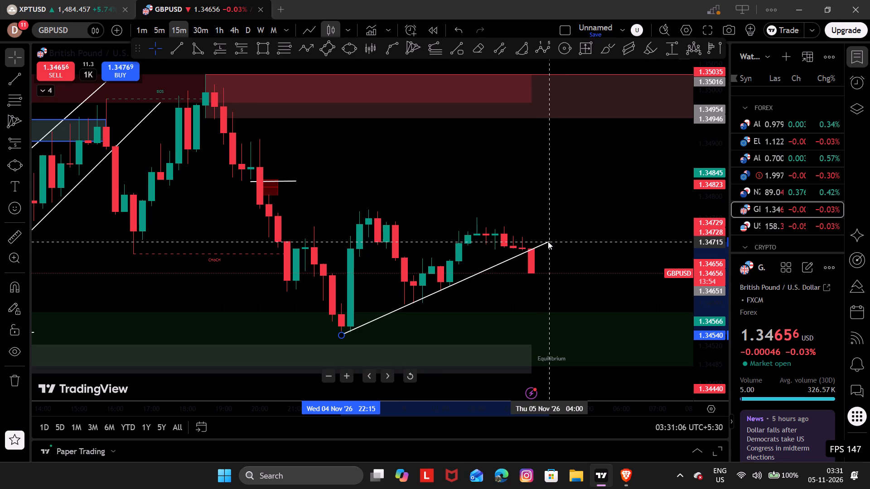
drag(548, 241, 548, 240)
click(548, 240)
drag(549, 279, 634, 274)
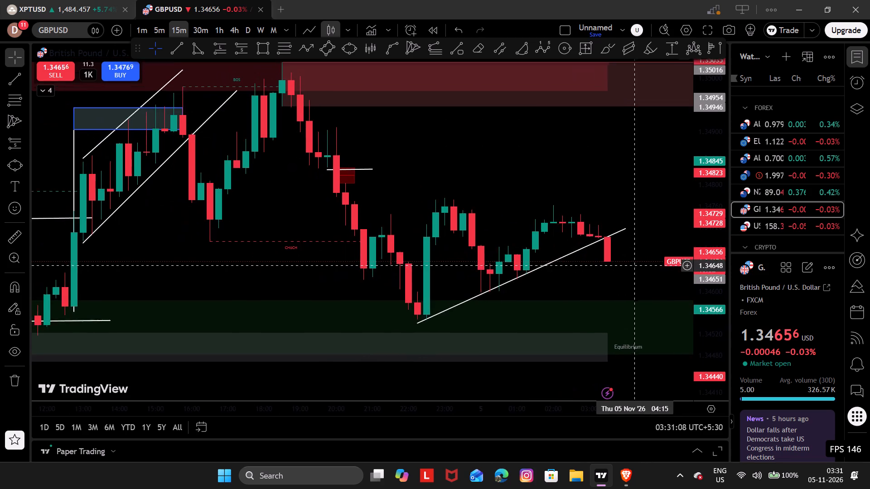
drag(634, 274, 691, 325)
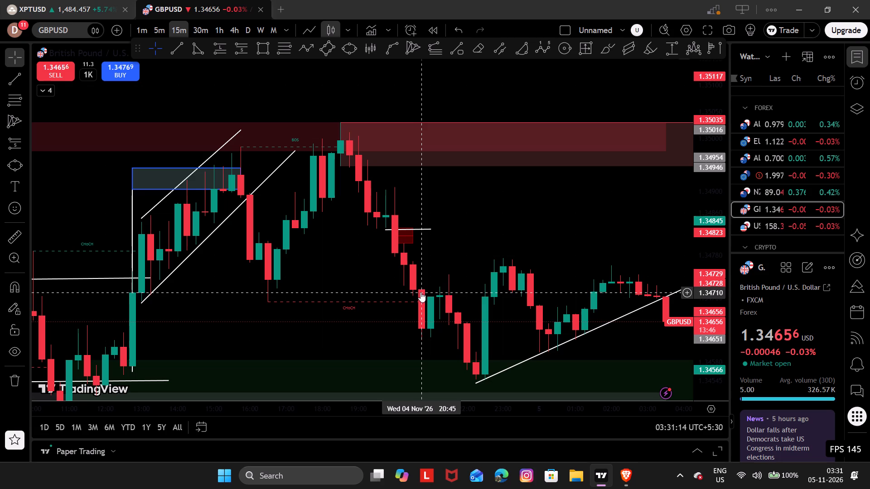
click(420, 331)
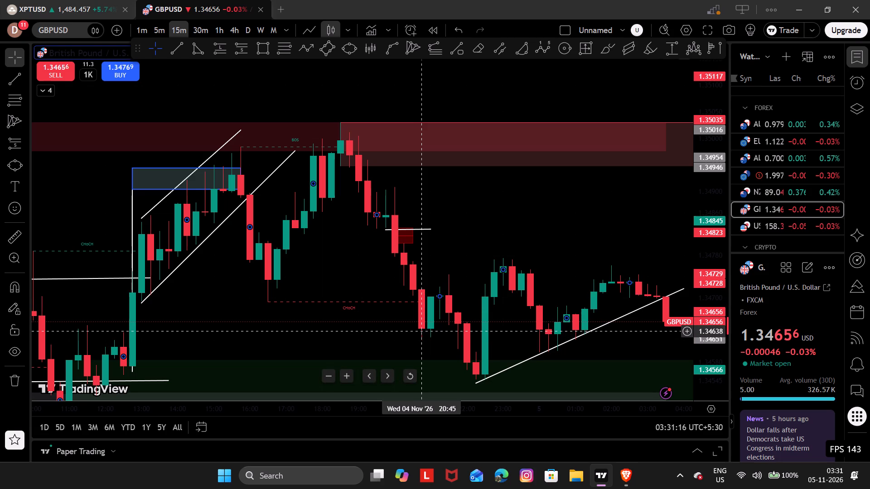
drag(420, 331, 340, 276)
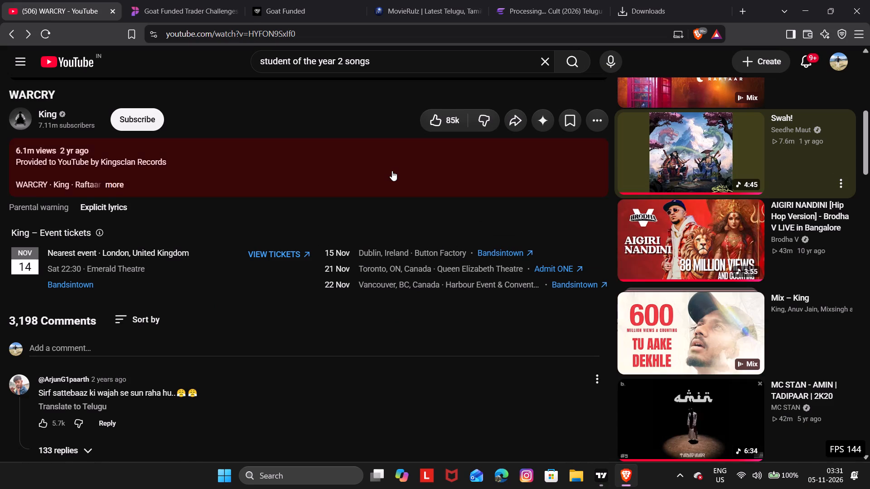
Switch to YouTube in Brave and choose another song or mix from the recommendations beside WARCRY.
scroll(392, 171, up, 6)
scroll(674, 223, down, 4)
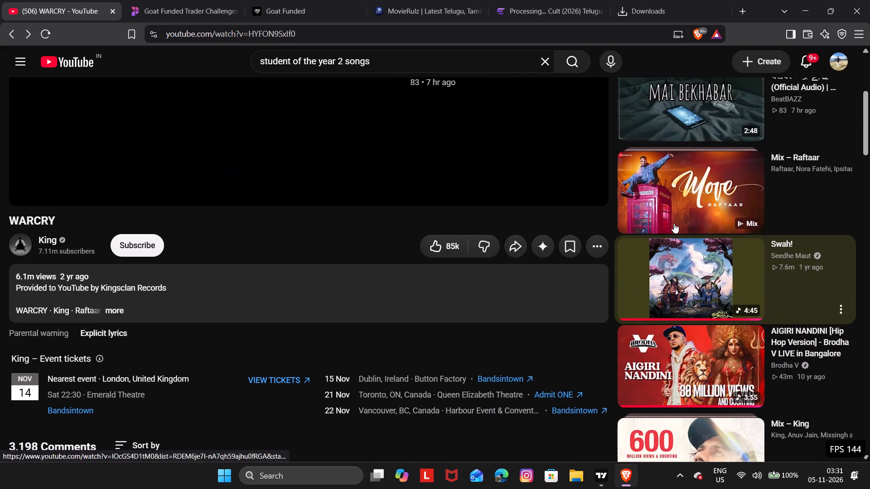
click(706, 259)
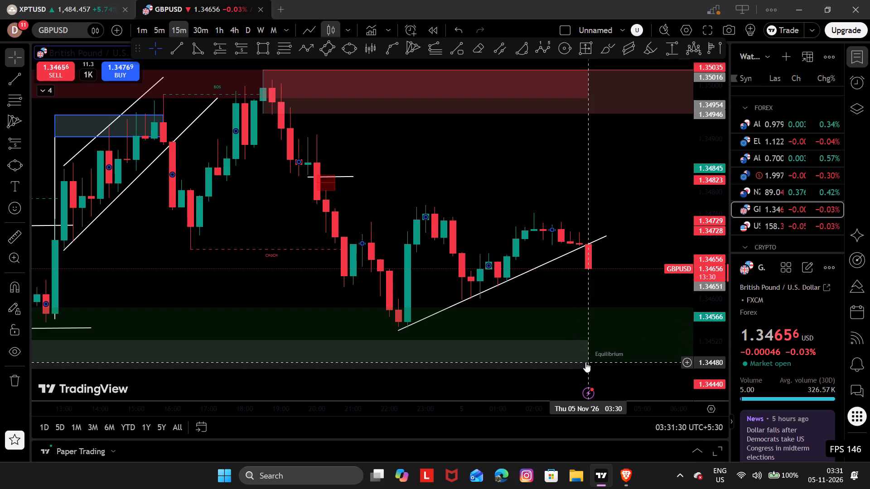
In TradingView, draw a thin rotated rectangle beneath GBPUSD's 4 November morning lows, from about 1.34514 at 07:45 to about 1.34484 at 10:45.
drag(643, 345, 807, 224)
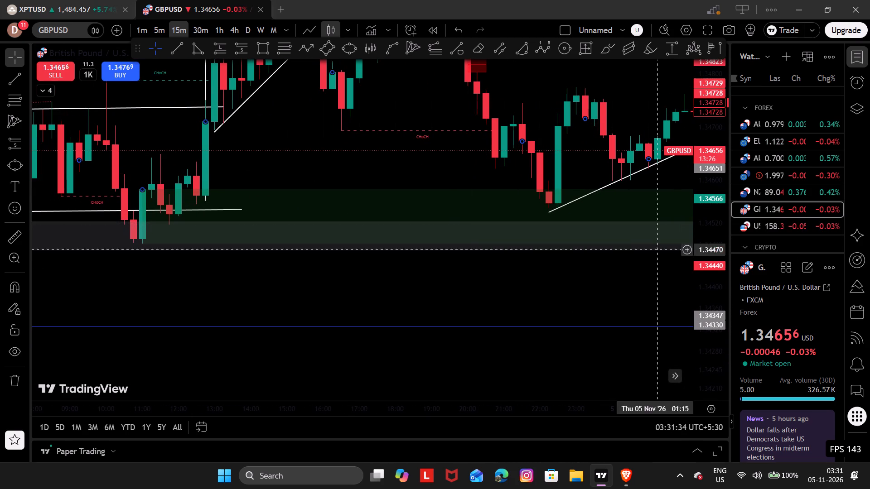
drag(379, 180, 541, 162)
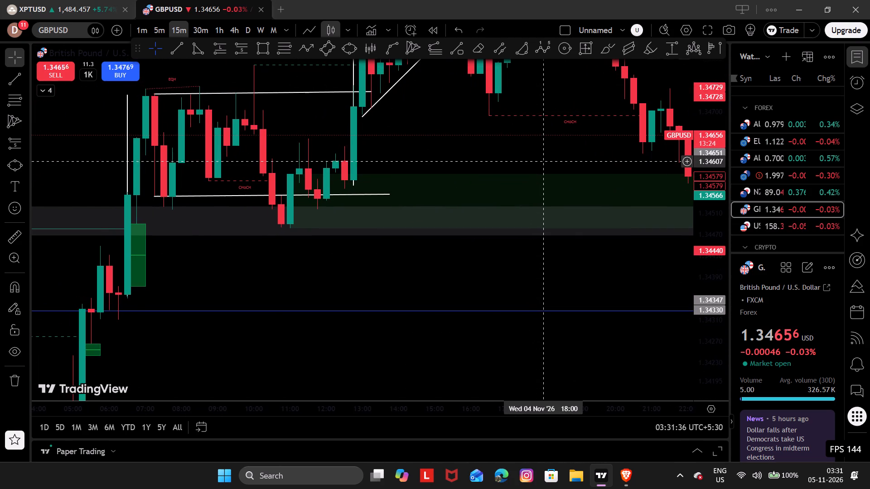
drag(541, 162, 541, 161)
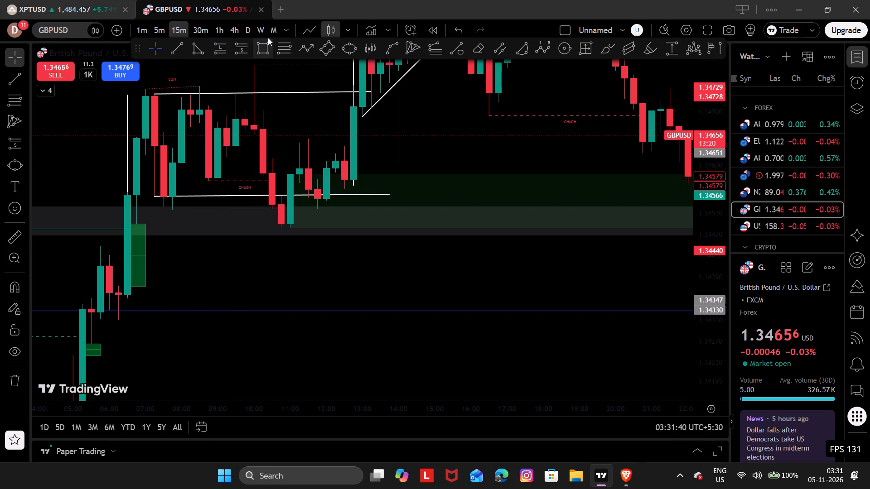
click(257, 47)
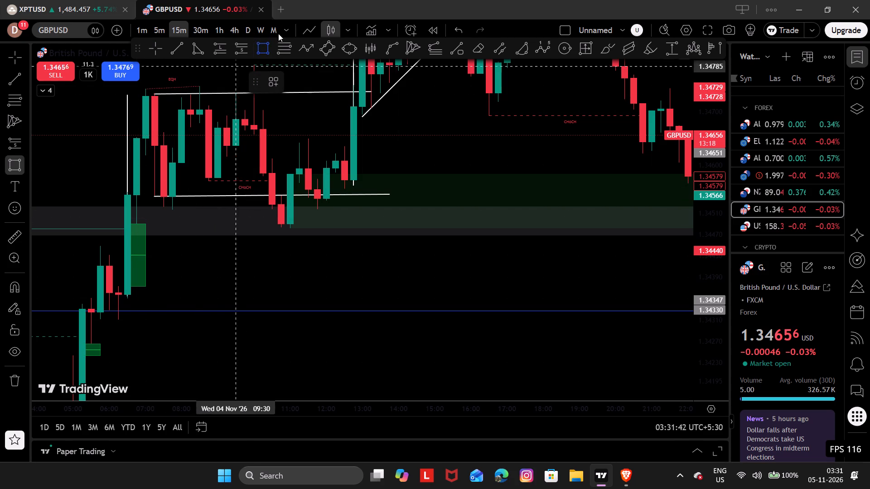
click(336, 47)
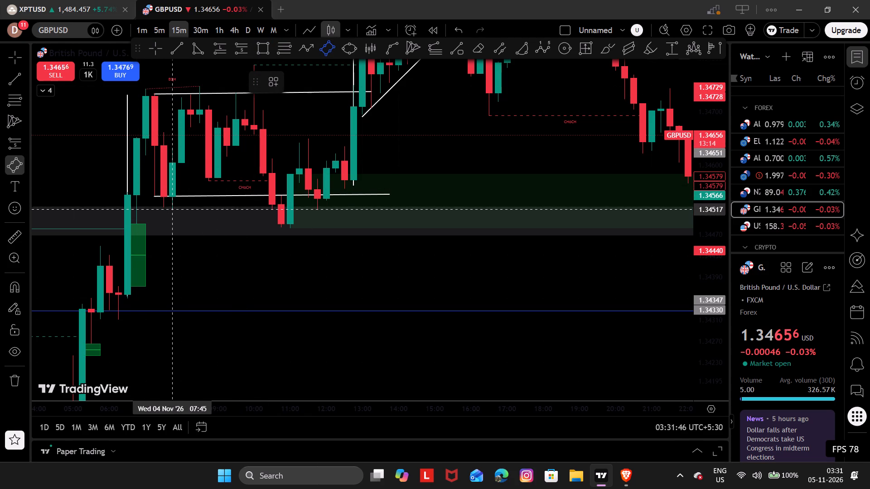
drag(169, 210, 287, 222)
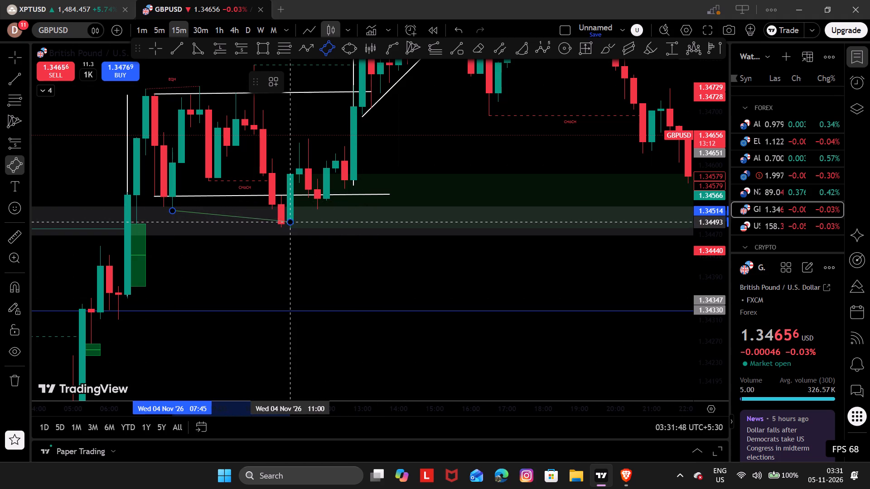
drag(287, 222, 286, 225)
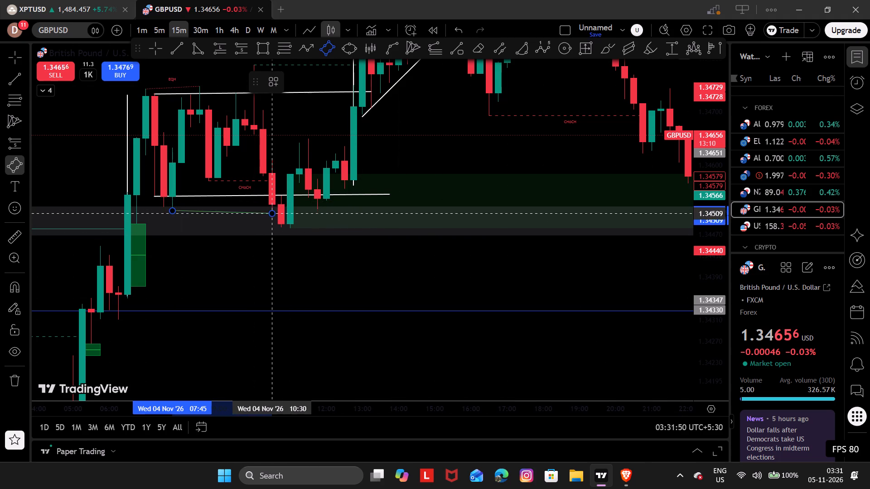
click(285, 226)
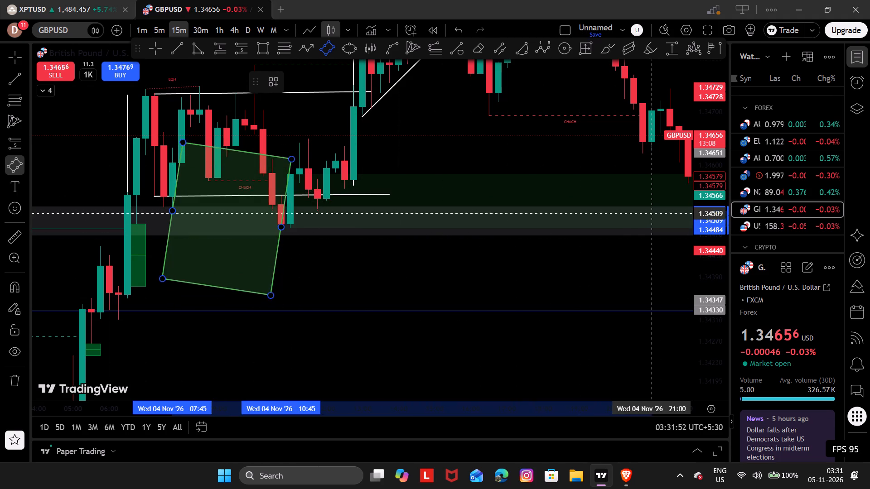
click(565, 273)
click(473, 294)
drag(473, 294, 469, 297)
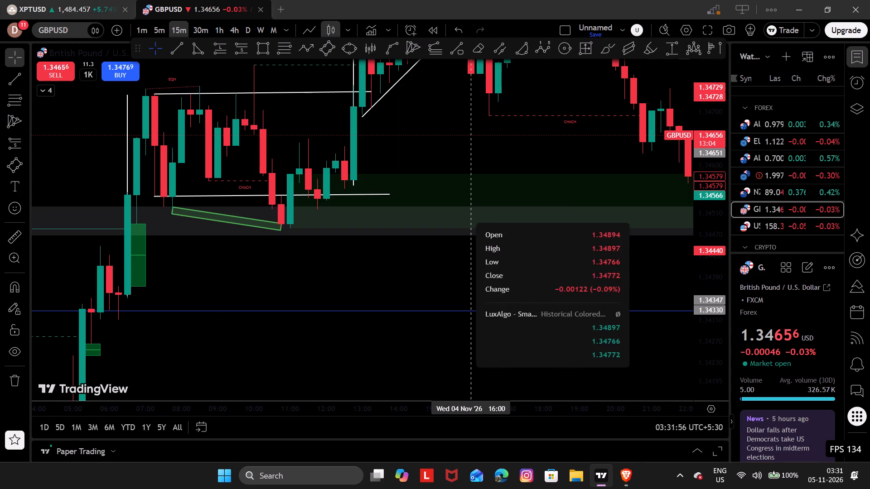
Move the rotated rectangle slightly lower, so its 07:45 end sits at about 1.34505.
drag(469, 297, 282, 196)
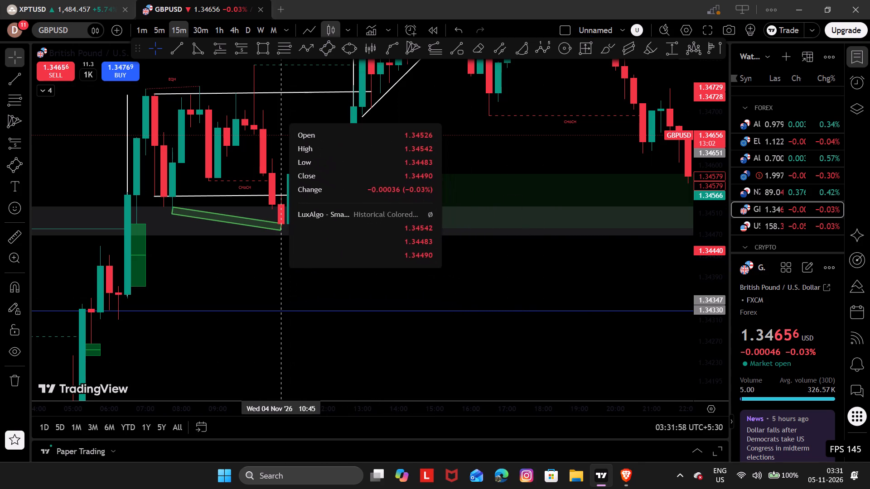
drag(282, 196, 254, 295)
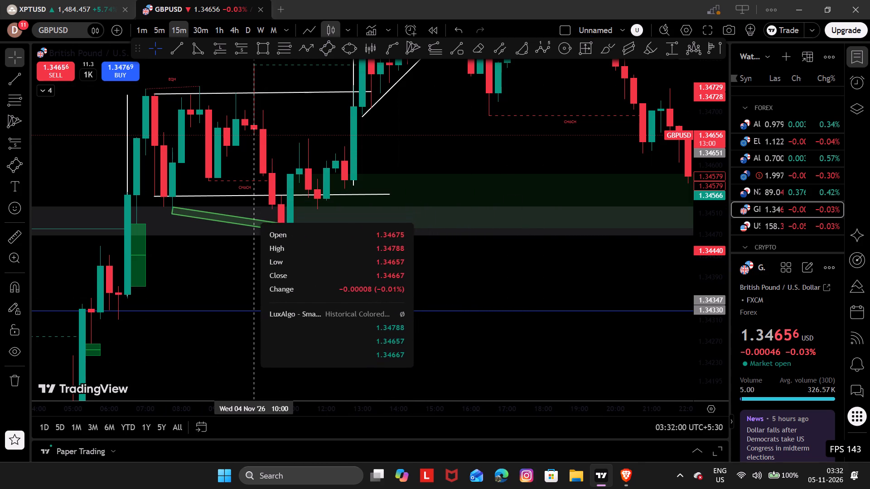
drag(254, 295, 257, 295)
click(256, 225)
drag(256, 225, 242, 231)
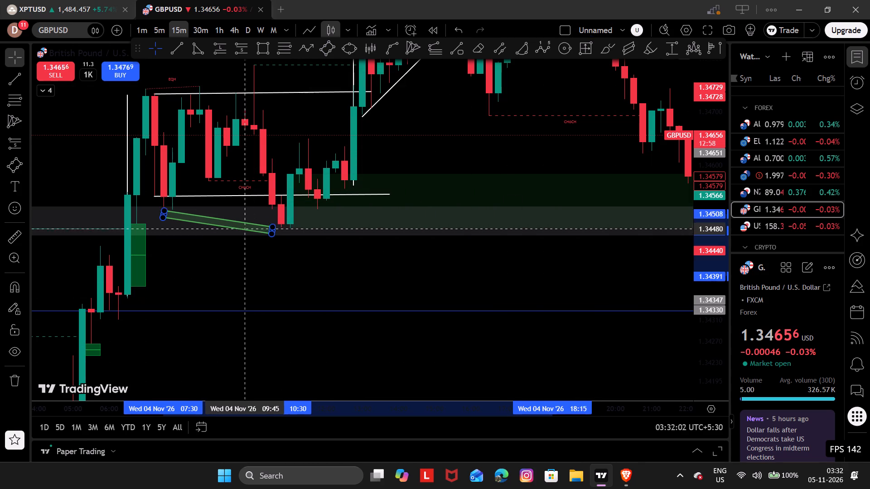
drag(242, 231, 253, 229)
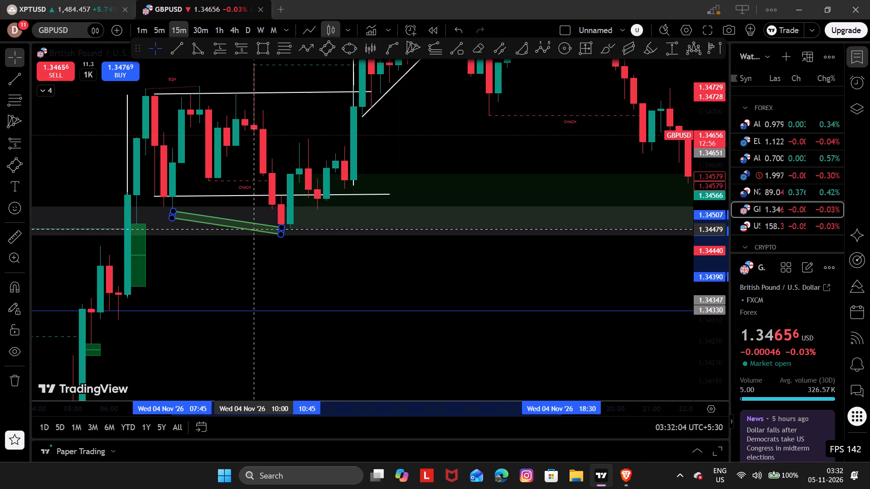
drag(253, 229, 253, 230)
click(286, 276)
drag(286, 276, 285, 288)
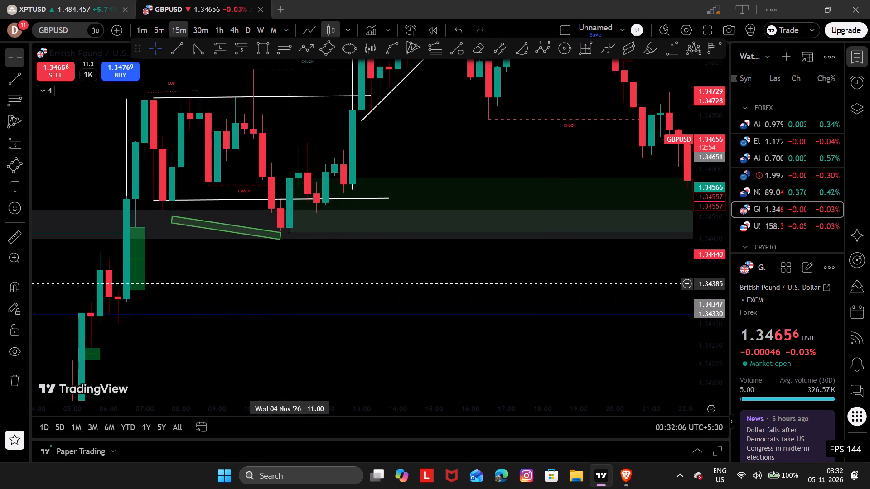
drag(285, 288, 284, 292)
click(245, 240)
click(245, 240)
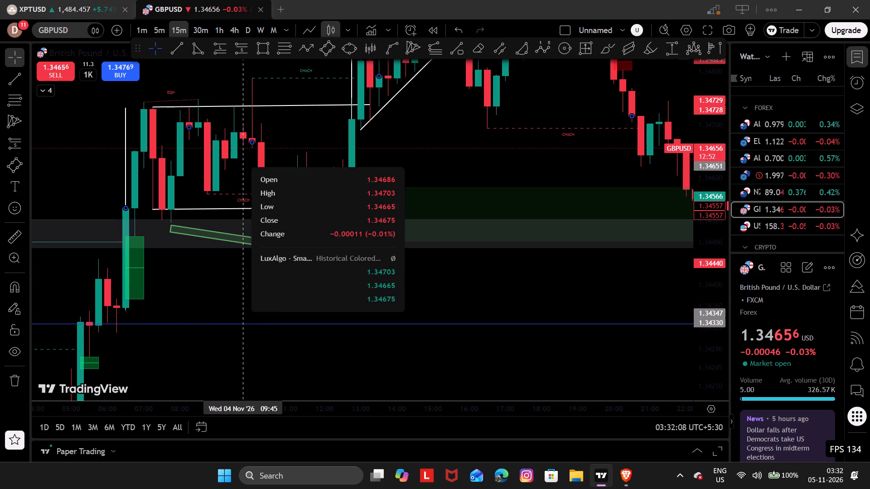
click(244, 244)
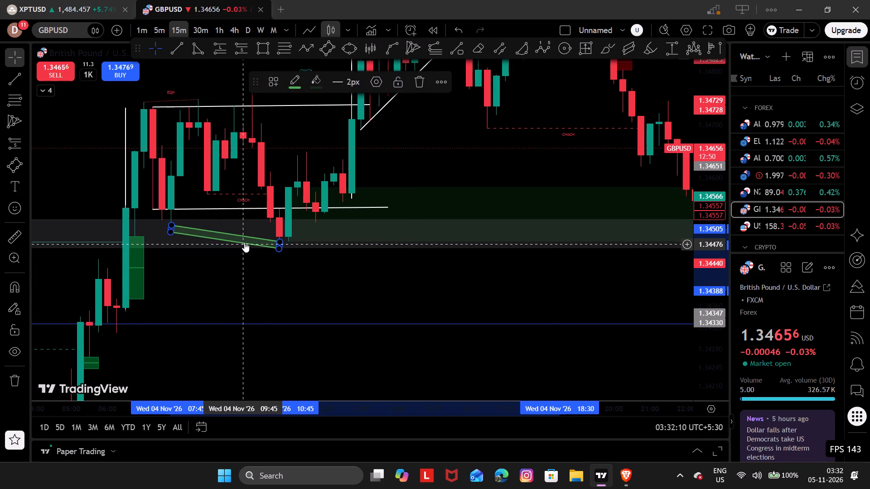
click(255, 272)
Draw a nearly flat trend line under GBPUSD's 4 November low, from 1.34480 at 10:30 to about 1.34485 at 03:30 on 5 November.
drag(255, 272, 31, 358)
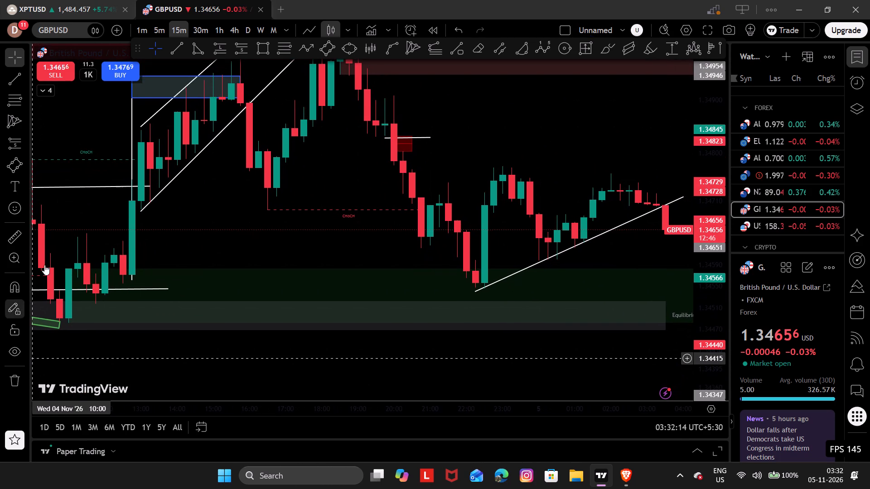
click(179, 53)
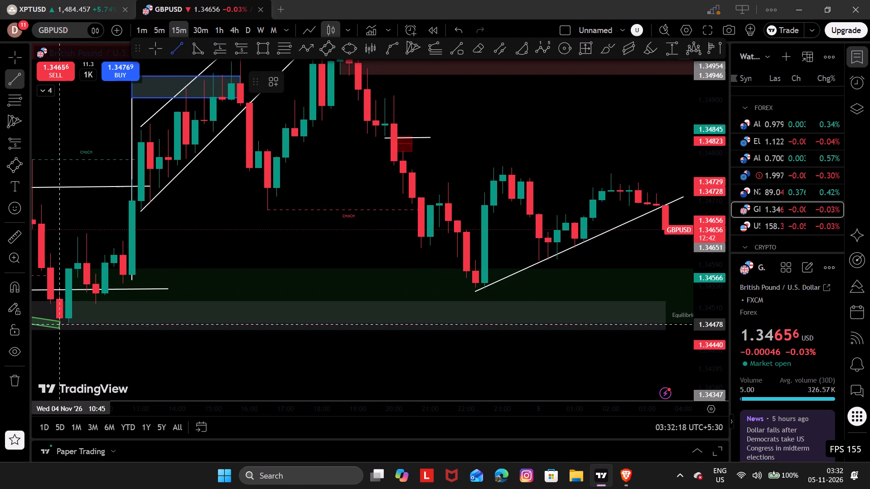
drag(53, 323, 466, 351)
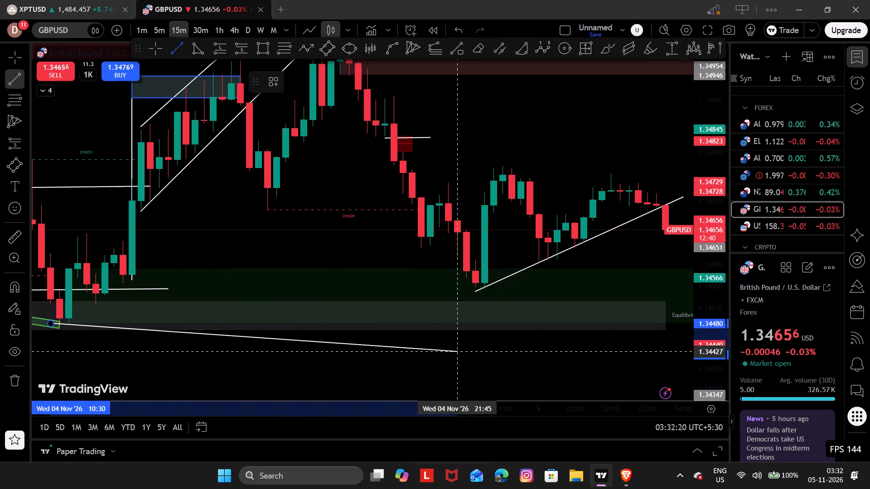
drag(466, 351, 706, 325)
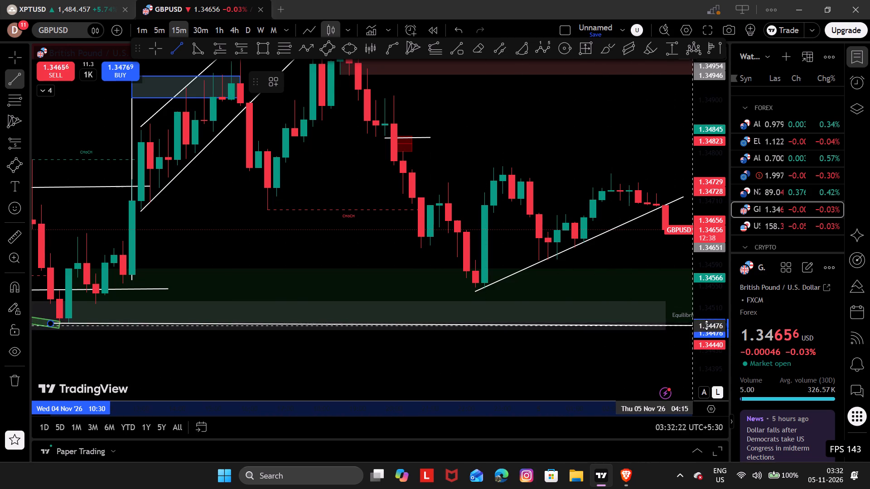
drag(706, 325, 679, 321)
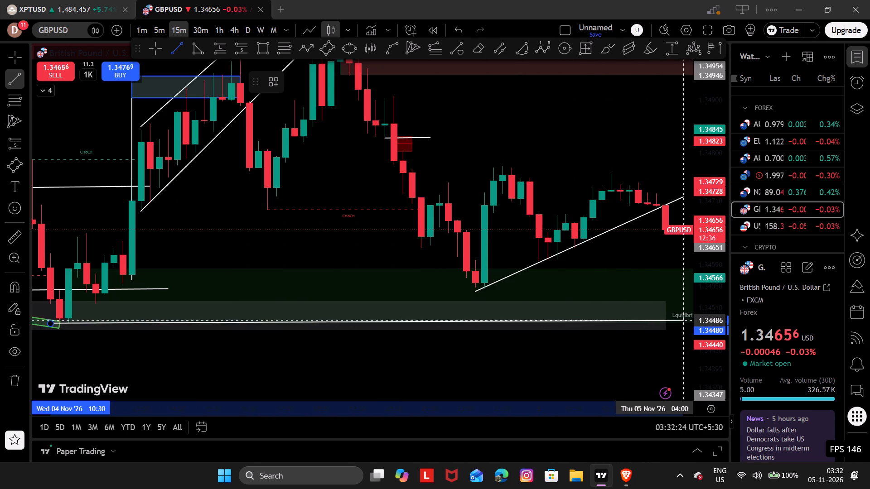
drag(679, 321, 665, 321)
click(665, 321)
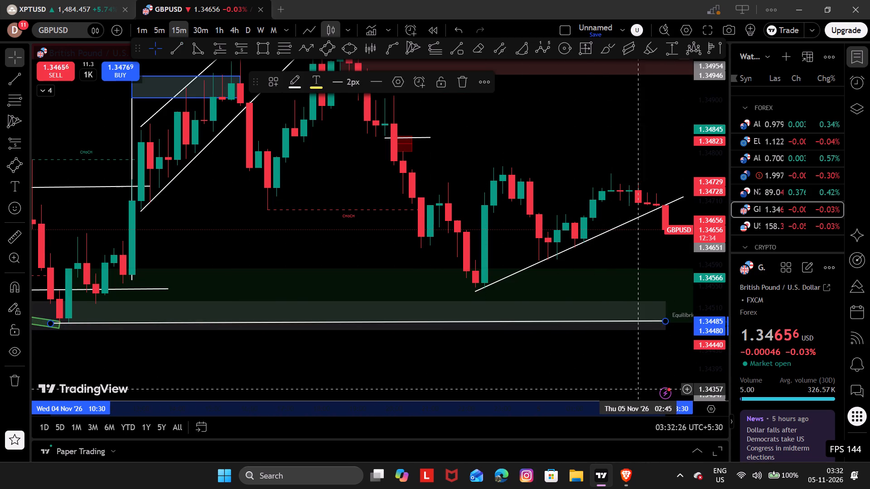
Extend the later end of the new low-side trend line to 04:30 on 5 November and level it at about 1.34479.
drag(636, 388, 738, 300)
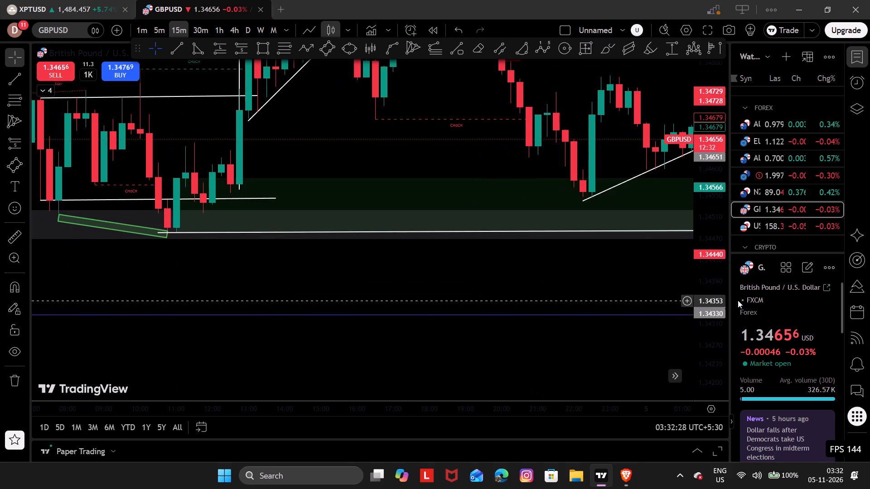
drag(738, 300, 379, 353)
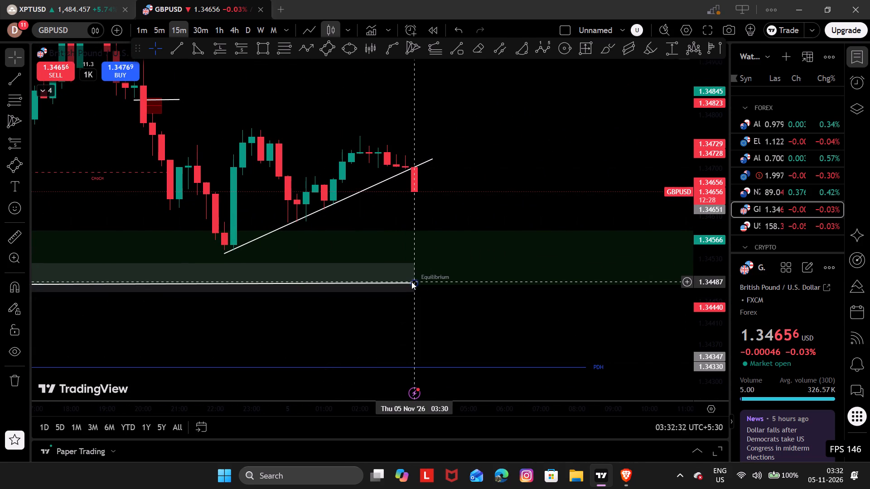
click(415, 282)
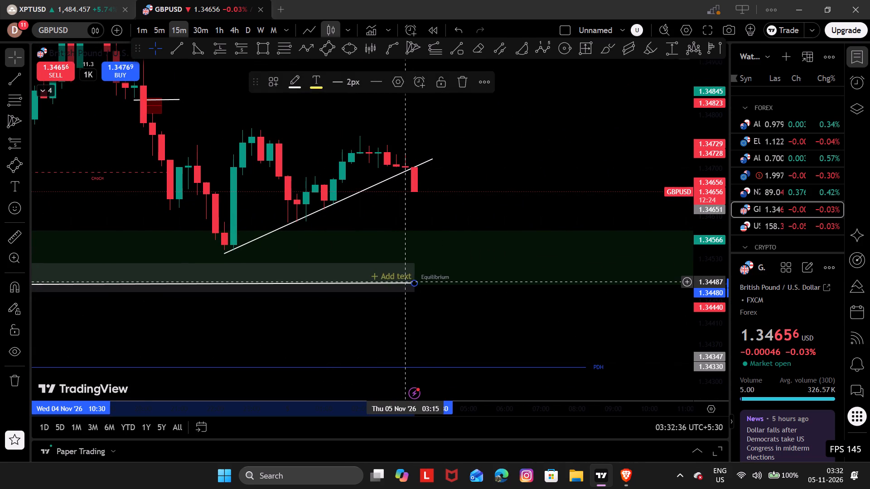
drag(413, 281, 430, 281)
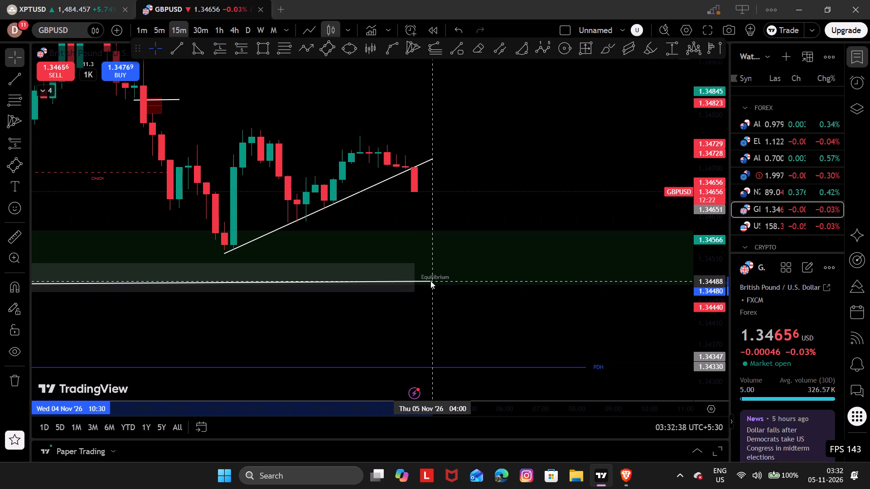
drag(430, 281, 444, 282)
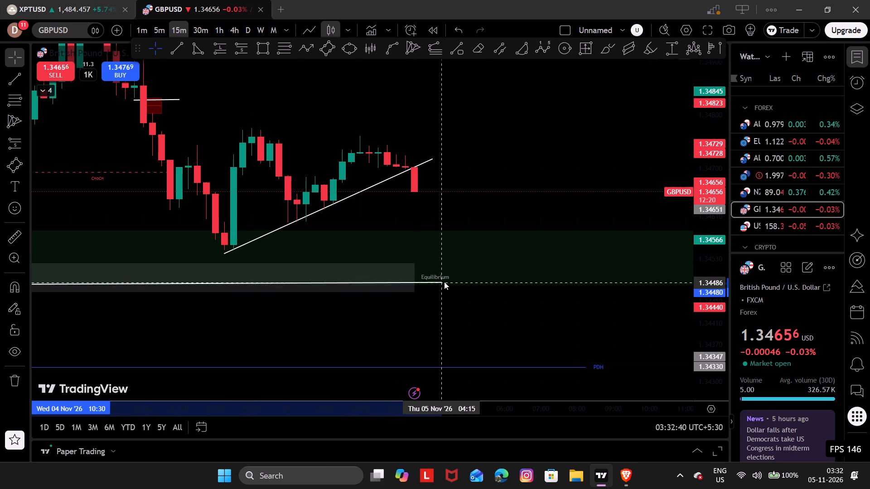
drag(444, 282, 445, 285)
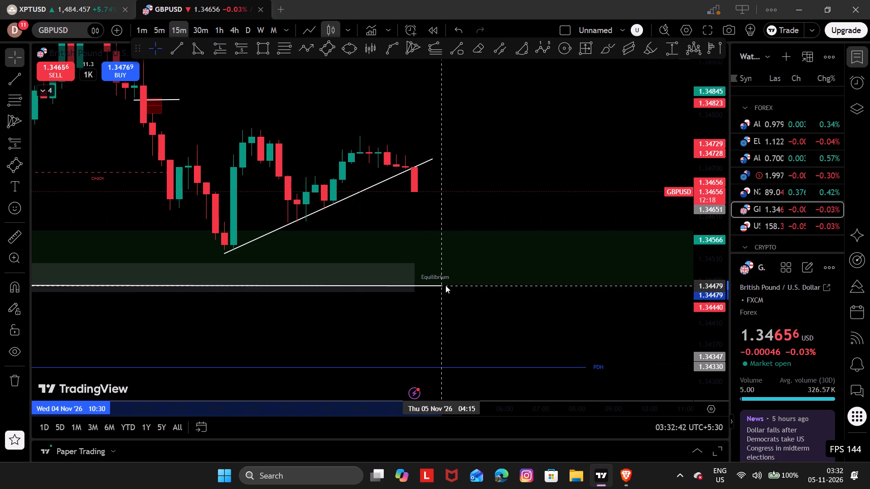
drag(445, 285, 446, 286)
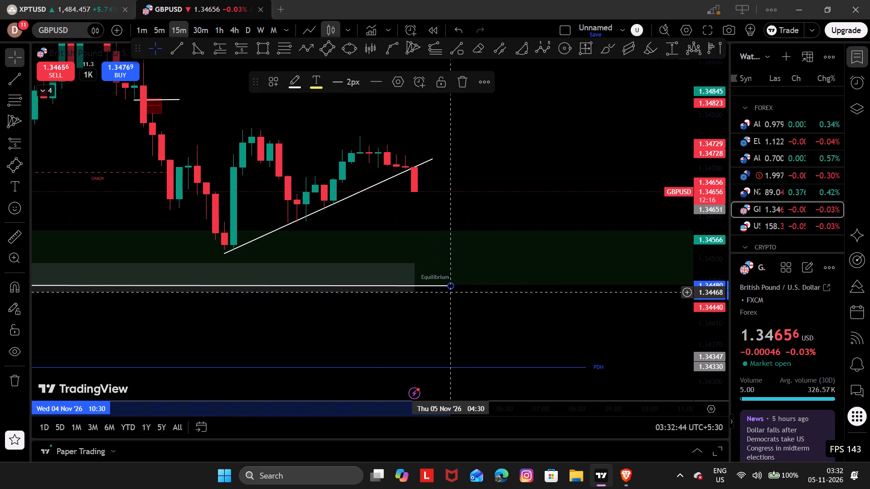
click(455, 292)
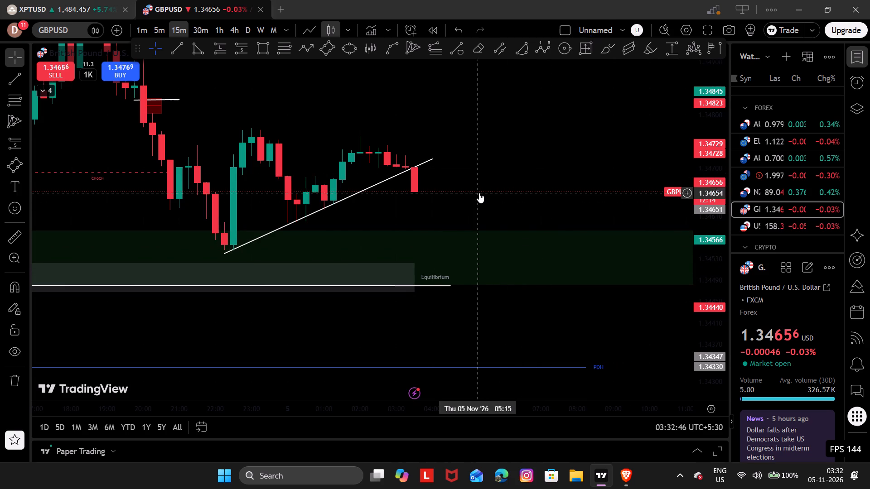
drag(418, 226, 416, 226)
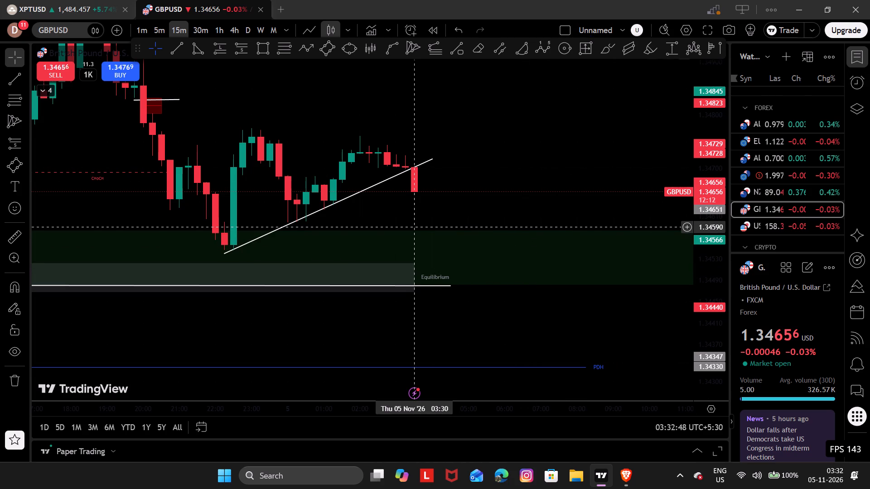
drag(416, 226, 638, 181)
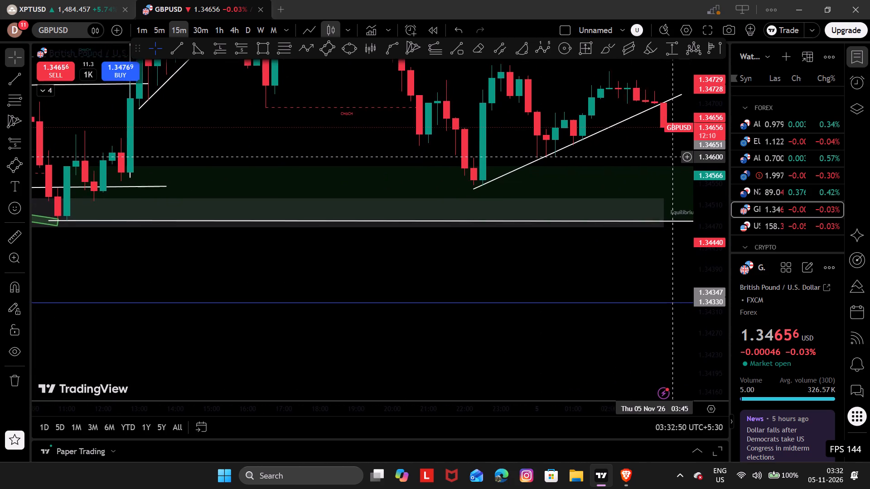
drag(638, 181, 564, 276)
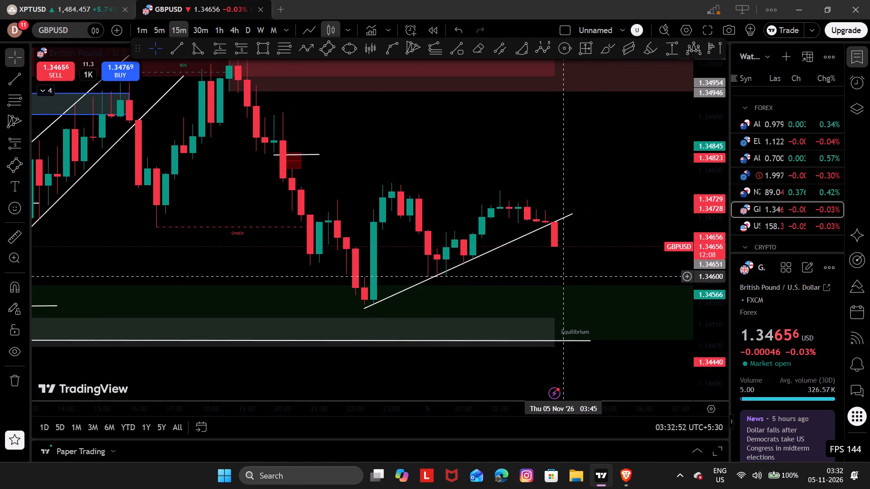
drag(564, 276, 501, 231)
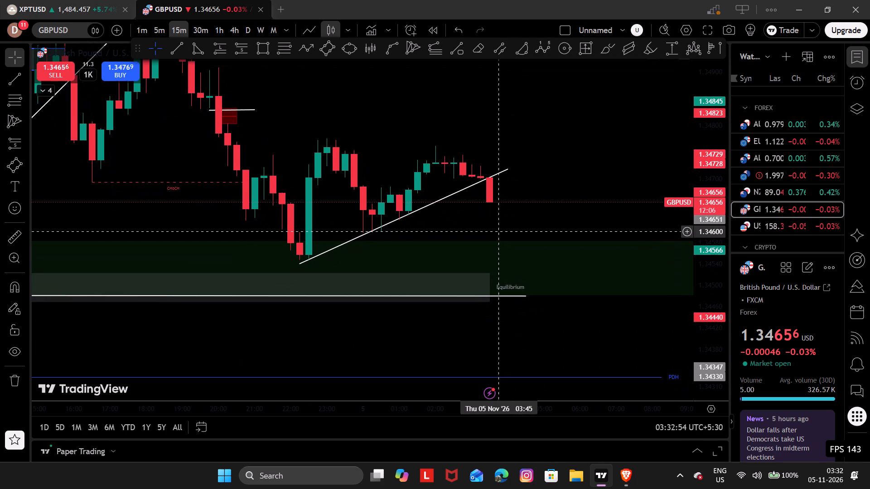
Switch to the USDJPY 15-minute chart and examine its price swings and existing zones across 4 and 5 November.
key(space)
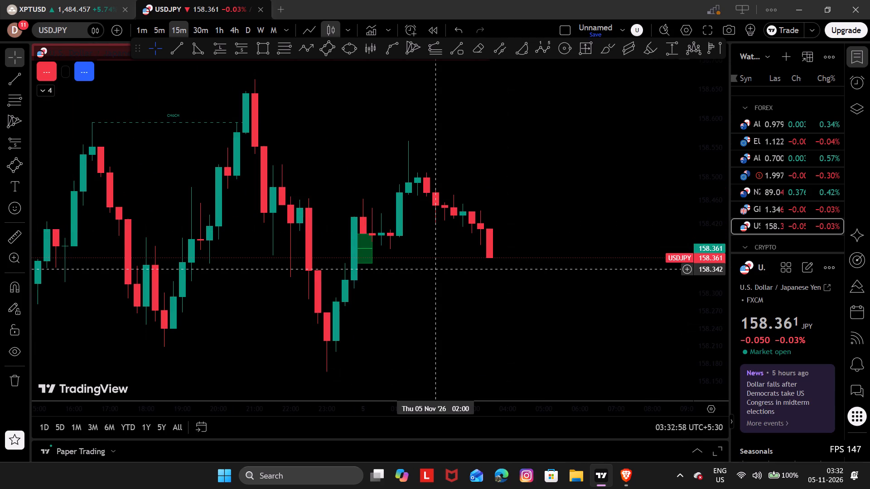
drag(432, 268, 770, 256)
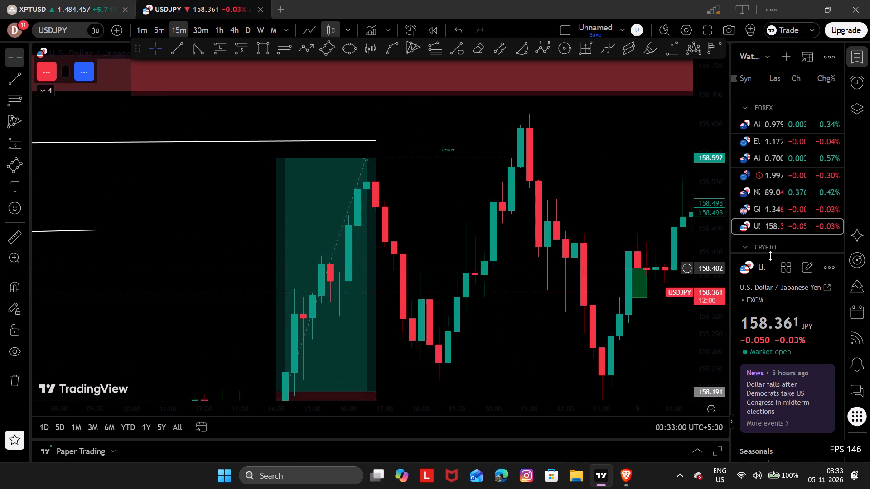
drag(770, 256, 756, 165)
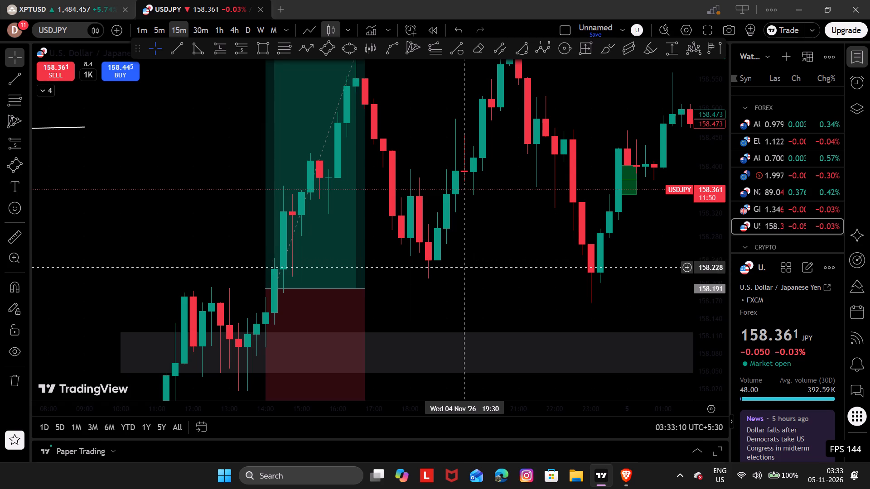
drag(512, 216, 493, 257)
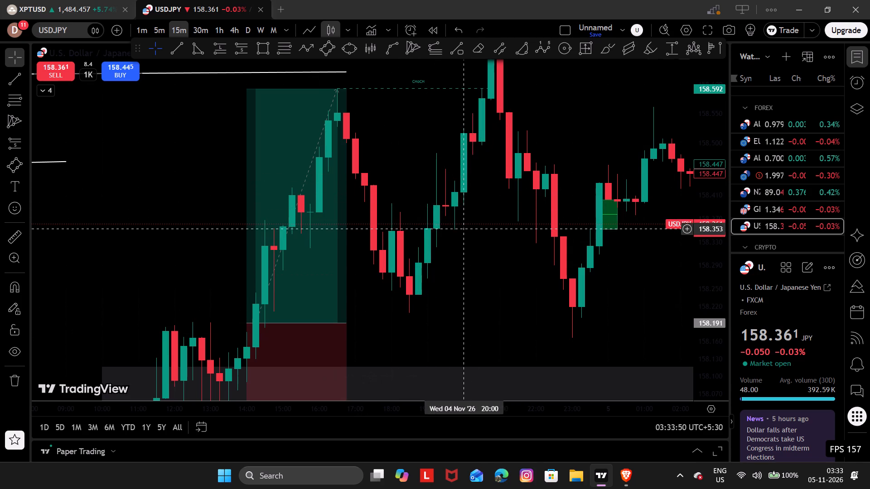
drag(483, 218, 433, 364)
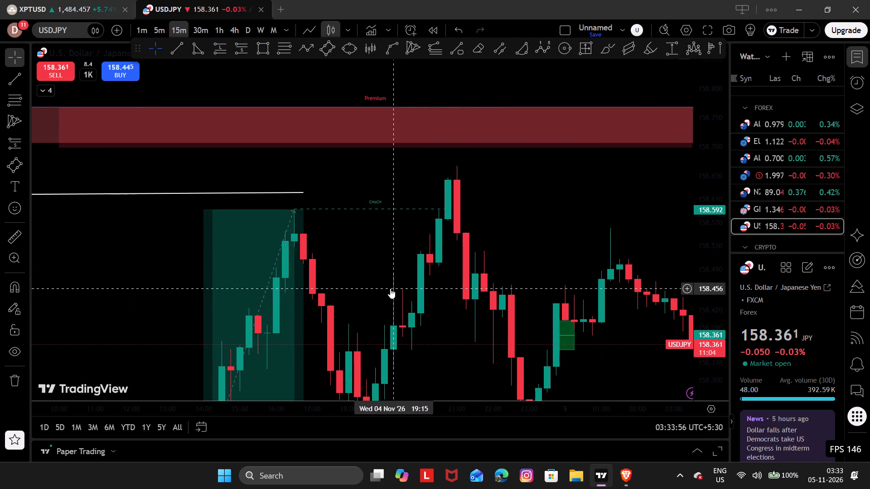
drag(390, 288, 283, 177)
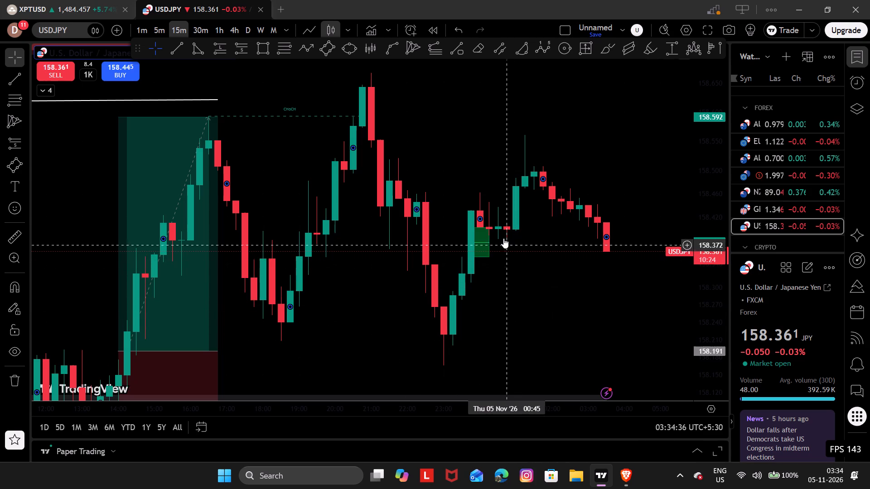
drag(468, 191, 390, 200)
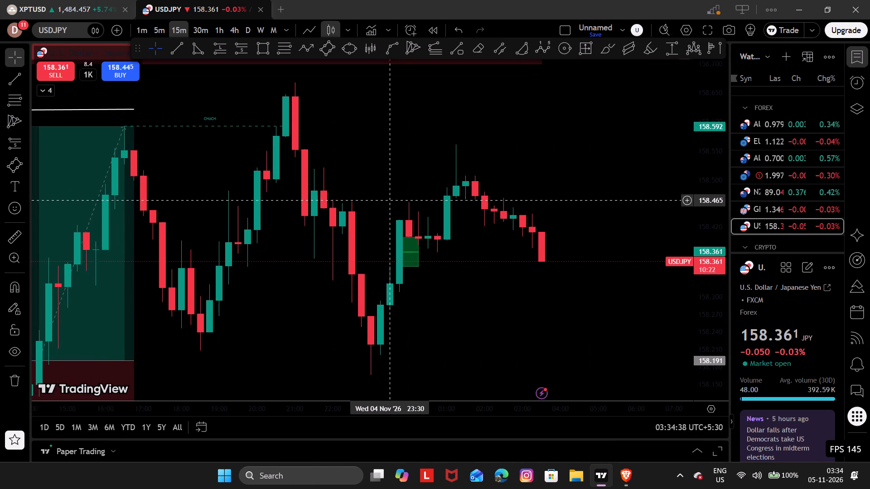
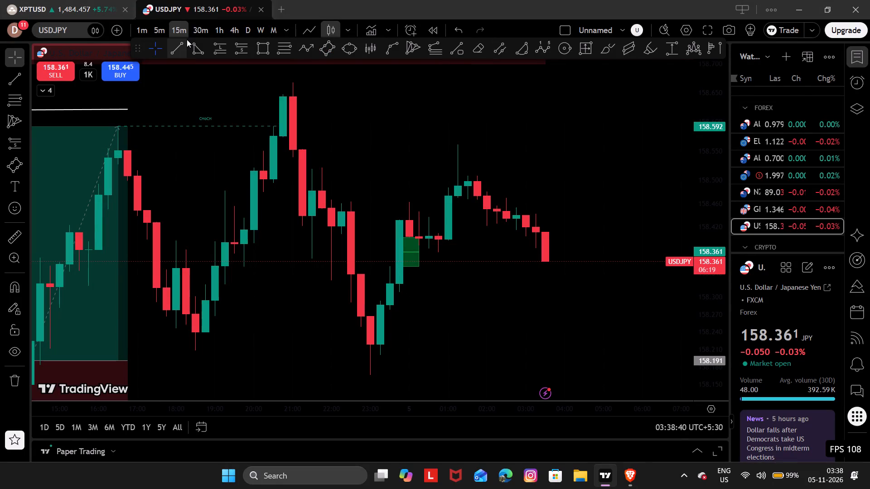
Draw a short horizontal trend line at about 158.521 over USDJPY's 4 November candles, from 21:30 to 22:15.
click(184, 53)
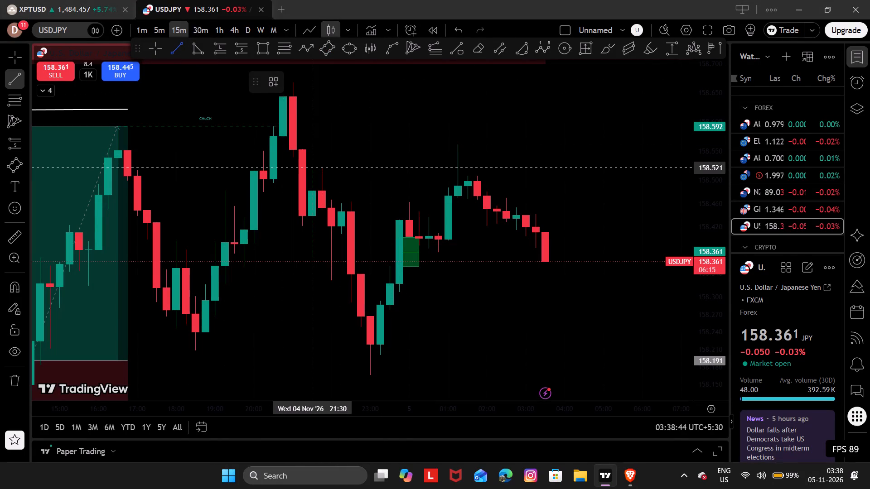
drag(314, 167, 337, 167)
click(337, 167)
click(347, 183)
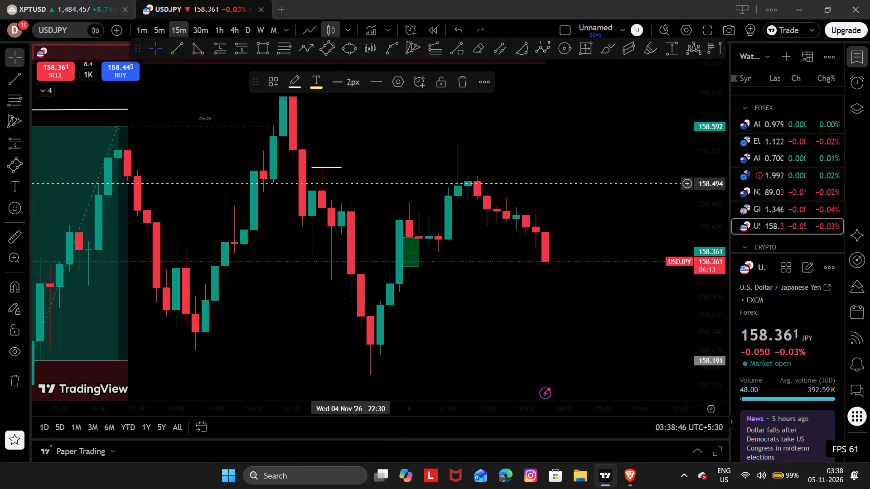
Reposition the short trend line to about 158.517, spanning 21:30 to 22:15 on 4 November.
drag(332, 168, 343, 174)
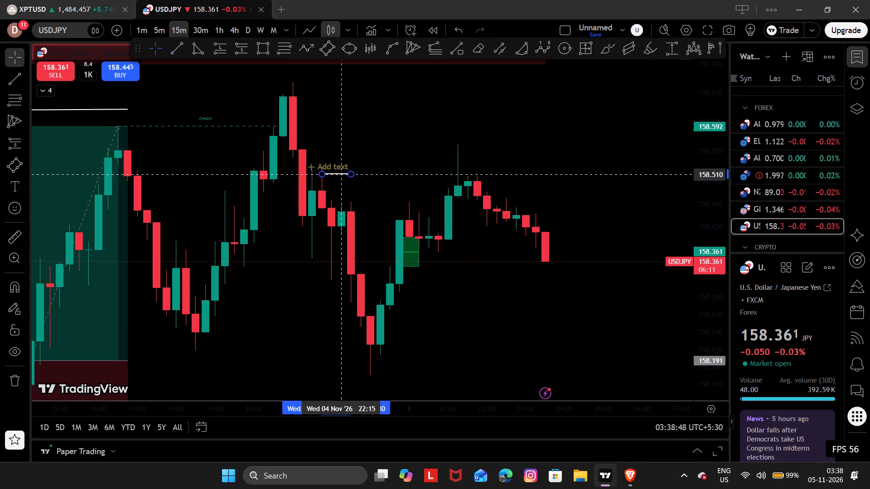
drag(343, 174, 346, 189)
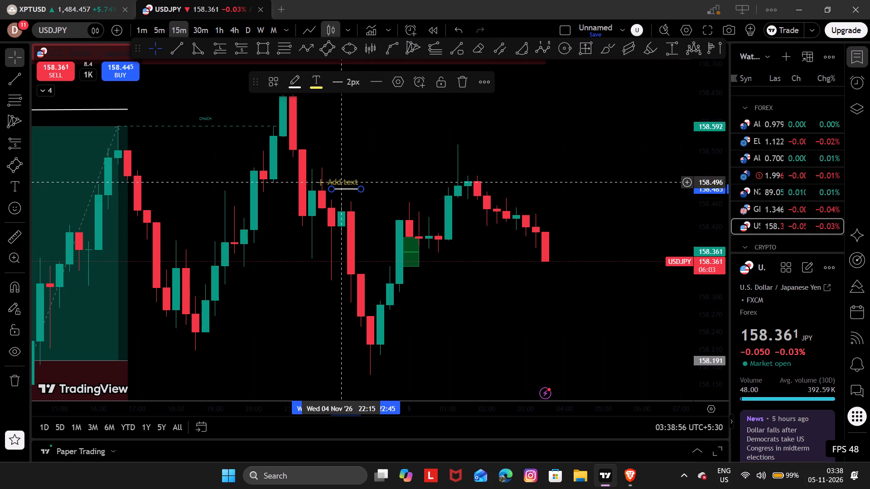
drag(343, 189, 326, 175)
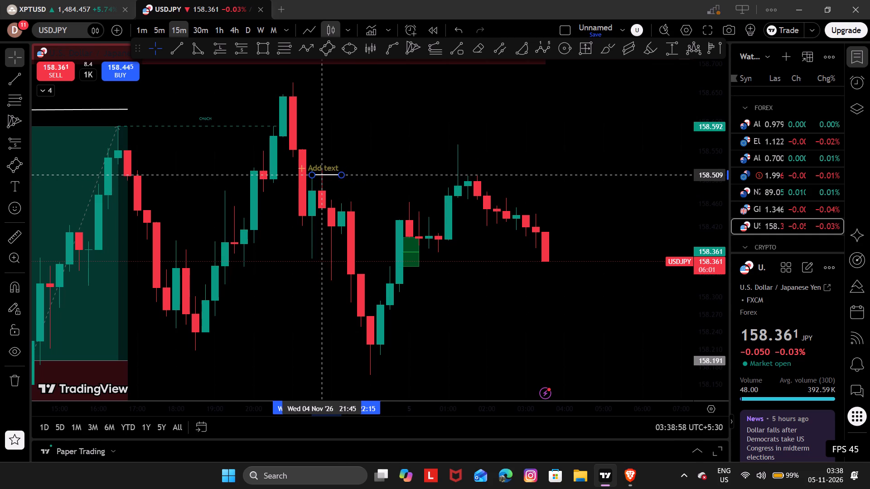
drag(326, 175, 331, 170)
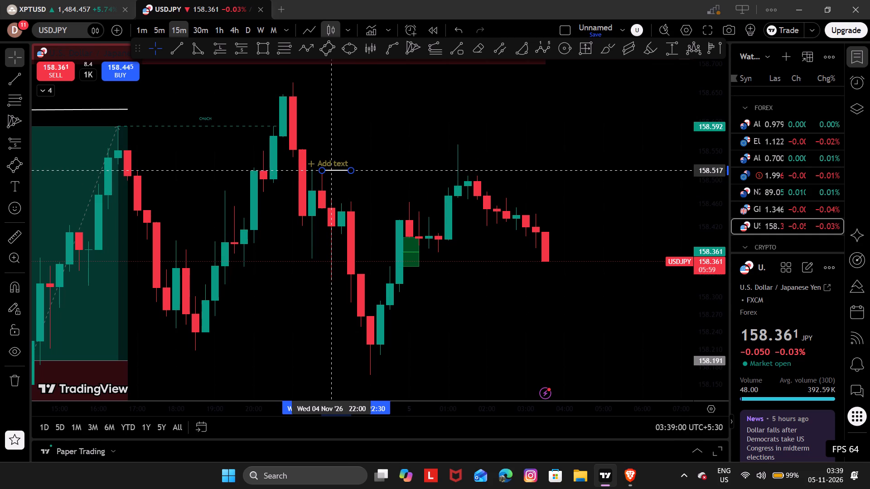
drag(331, 170, 327, 170)
drag(327, 170, 323, 173)
click(351, 192)
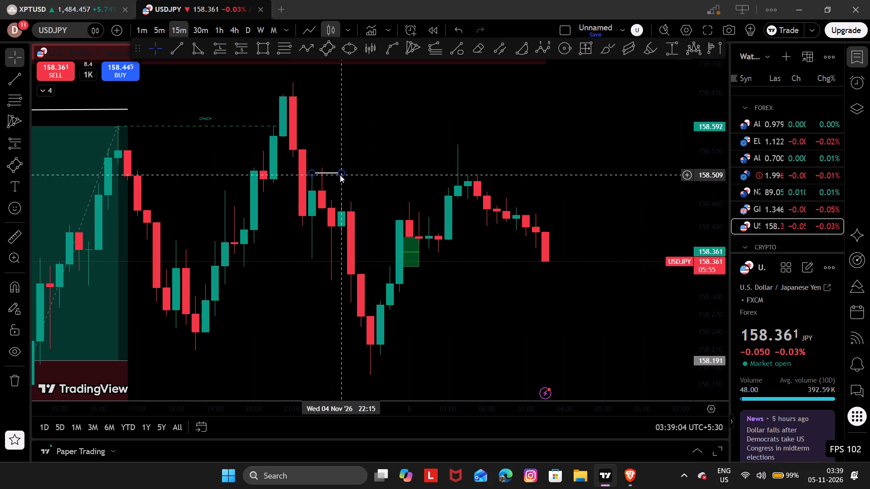
click(335, 175)
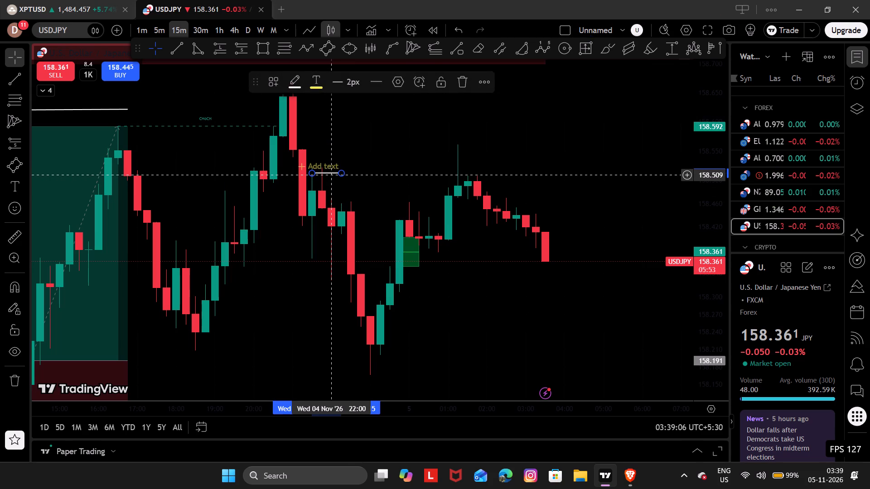
click(377, 230)
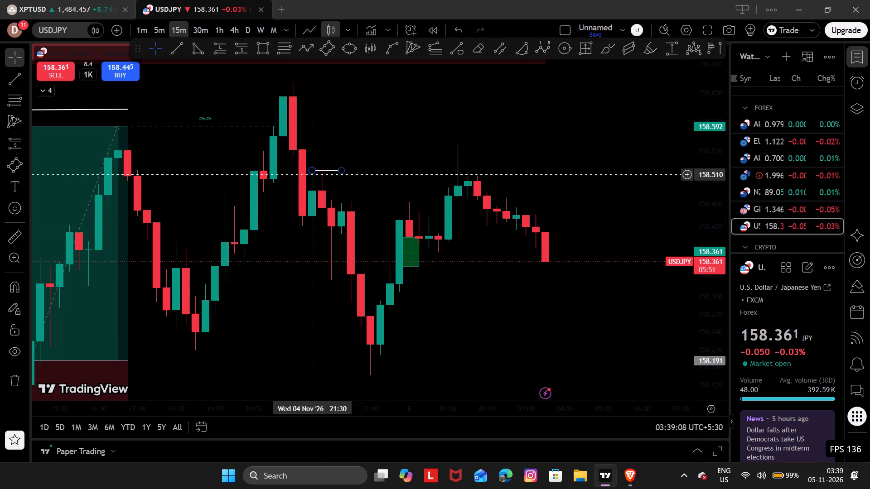
Draw a second horizontal trend line below it at about 158.433, from 21:30 to 23:00 on 4 November.
click(179, 56)
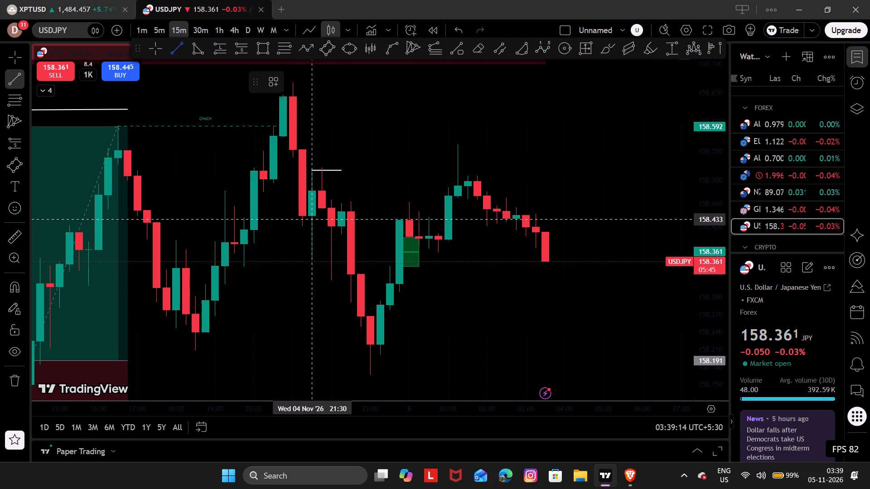
drag(311, 219, 371, 219)
click(371, 219)
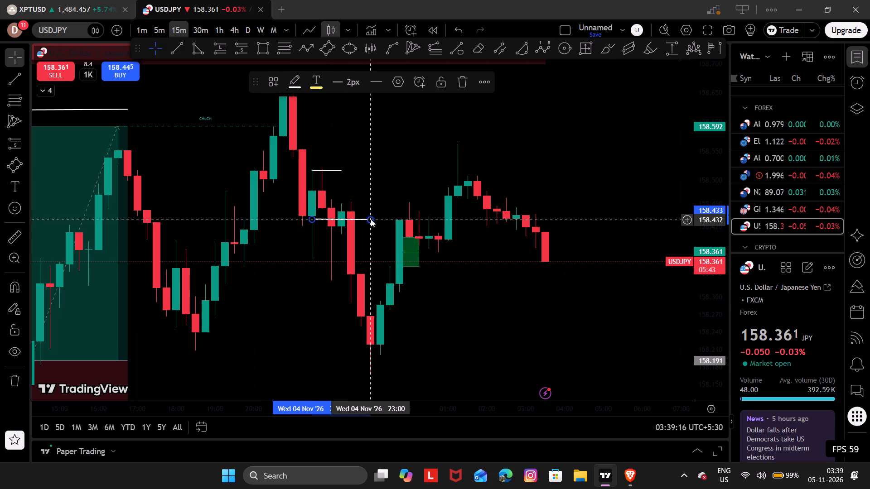
Draw a third, nearly flat trend line at the 21:30 candle's low, from about 158.373 to about 158.371 at 22:45 on 4 November.
click(181, 49)
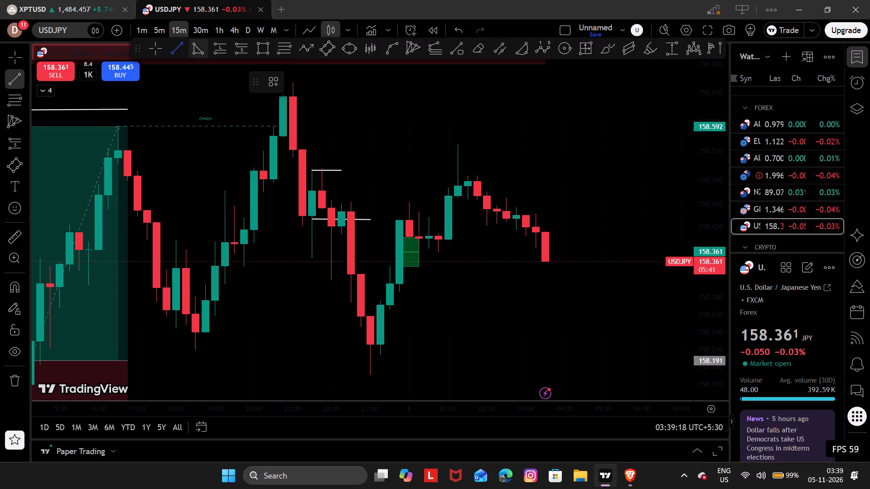
drag(315, 254, 333, 258)
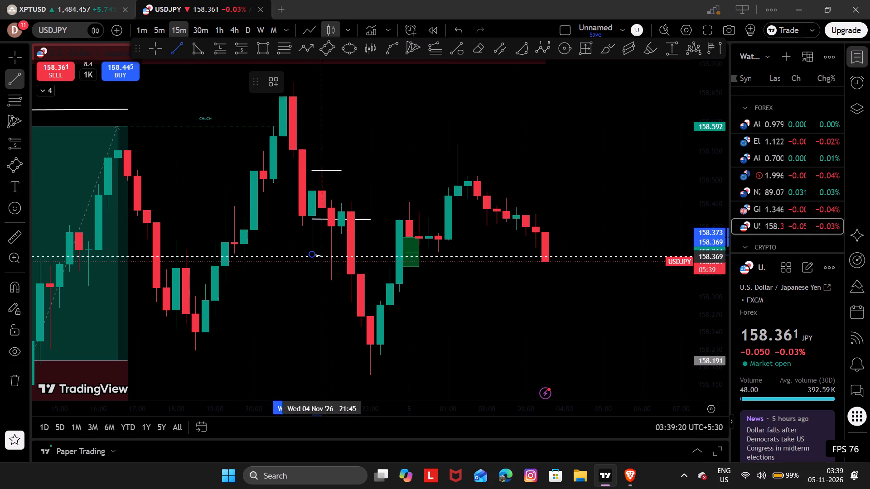
drag(333, 258, 365, 255)
click(365, 255)
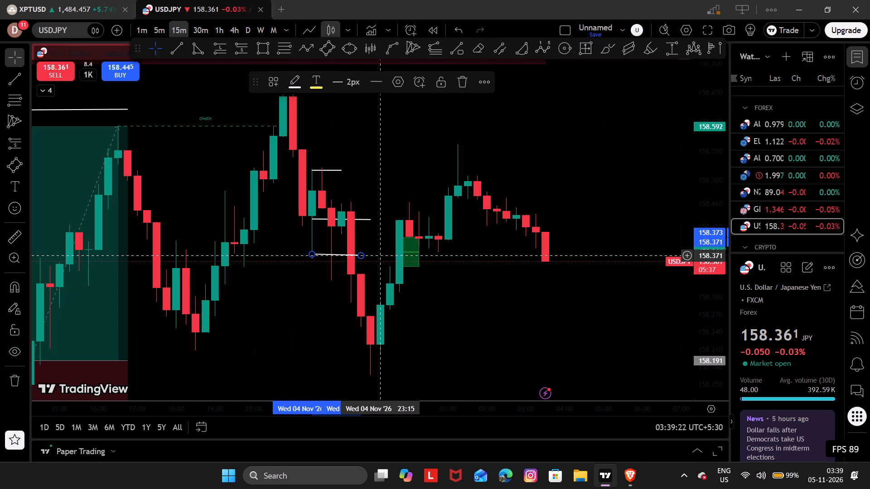
click(384, 255)
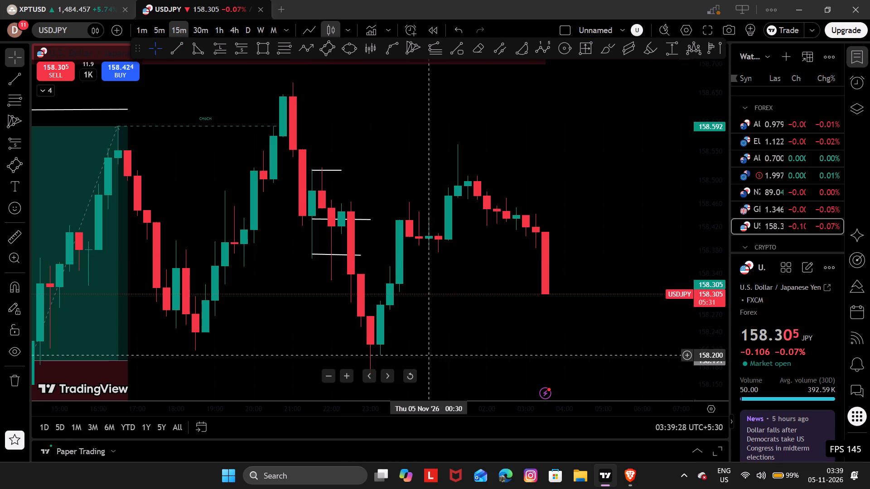
Switch from USDJPY to the BTCUSD 15-minute chart.
drag(435, 336, 361, 282)
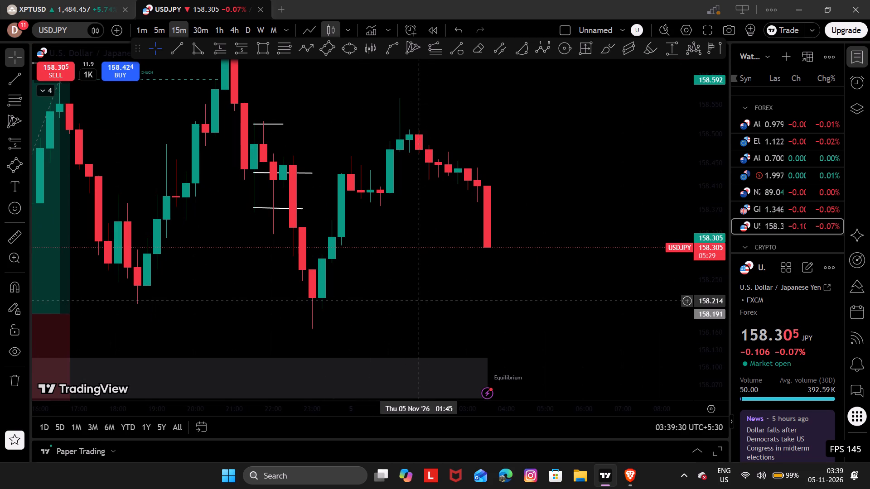
key(space)
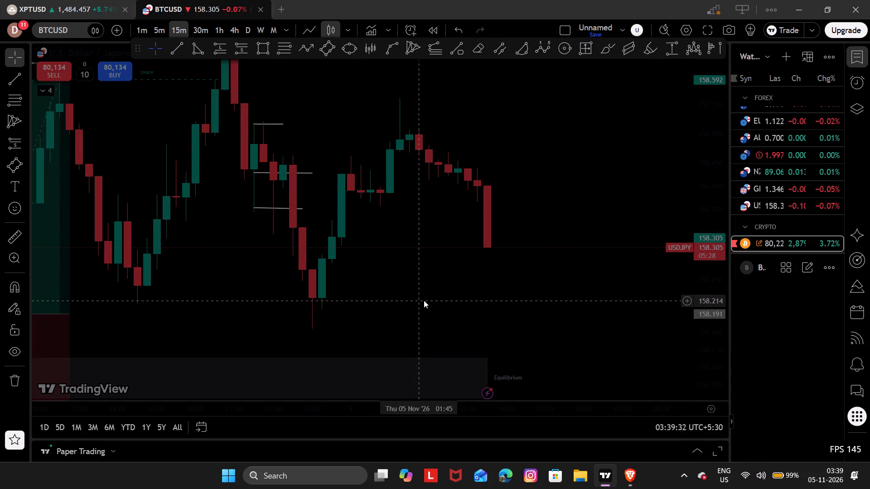